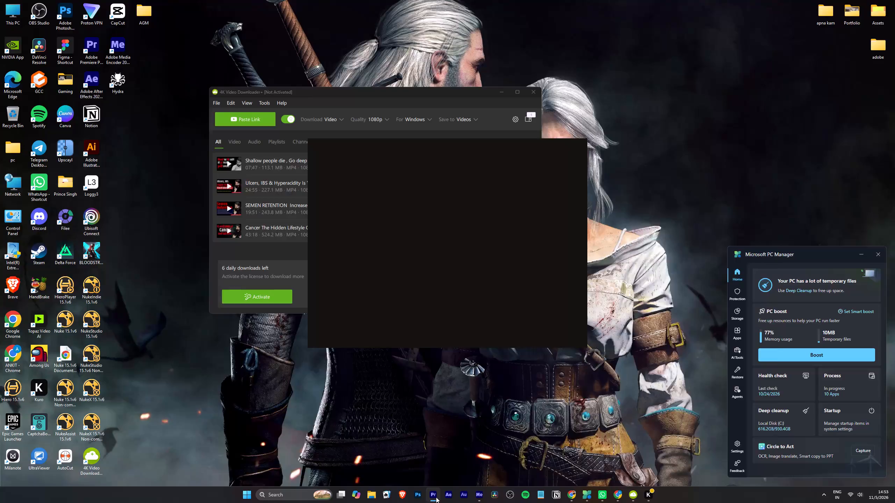
# Switch to File Explorer and open the 4K Video Downloader+ folder inside Videos, keeping the project's media bin uncovered.
pyautogui.click(223, 162)
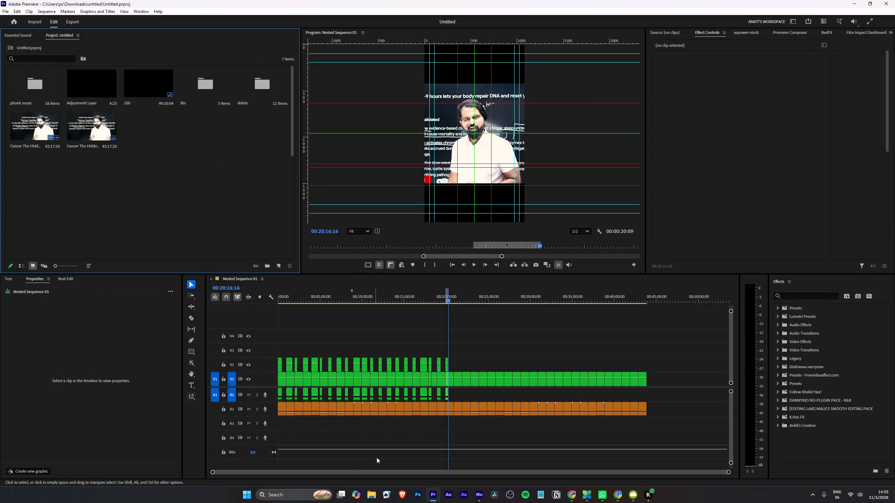
pyautogui.click(377, 502)
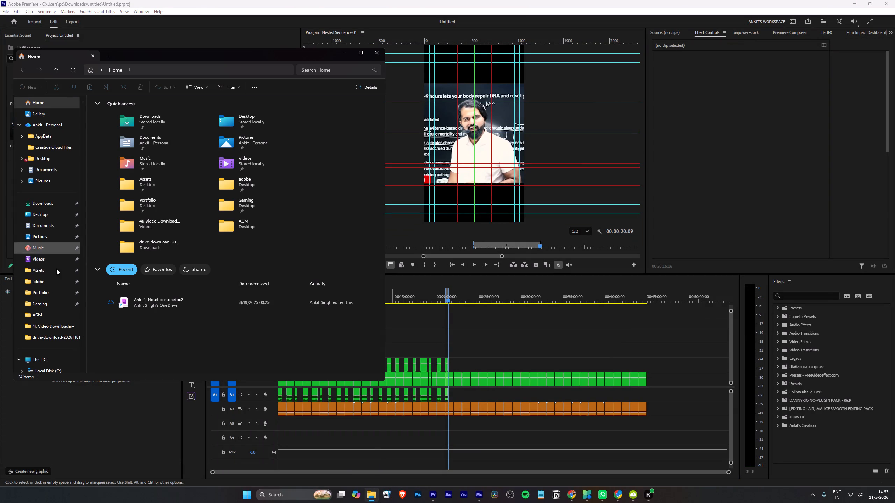
pyautogui.click(56, 257)
pyautogui.doubleClick(117, 120)
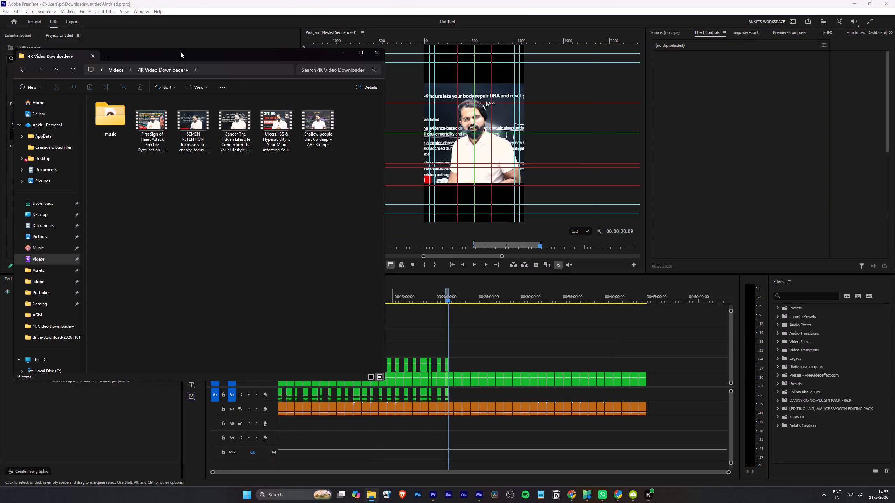
pyautogui.moveTo(181, 52); pyautogui.dragTo(611, 72)
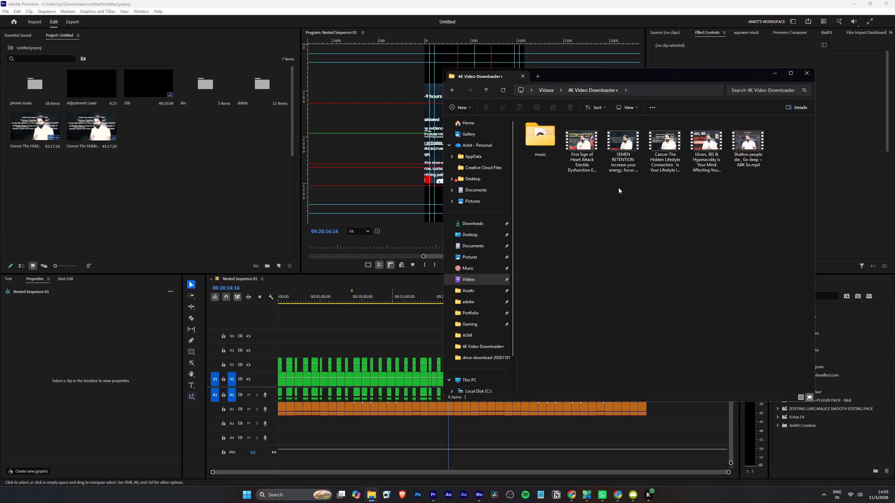
# Permanently delete the "SEMEN RETENTION" and "Ulcers, IBS & Hyperacidity" video files from the 4K Video Downloader+ folder.
pyautogui.moveTo(621, 188); pyautogui.dragTo(623, 155)
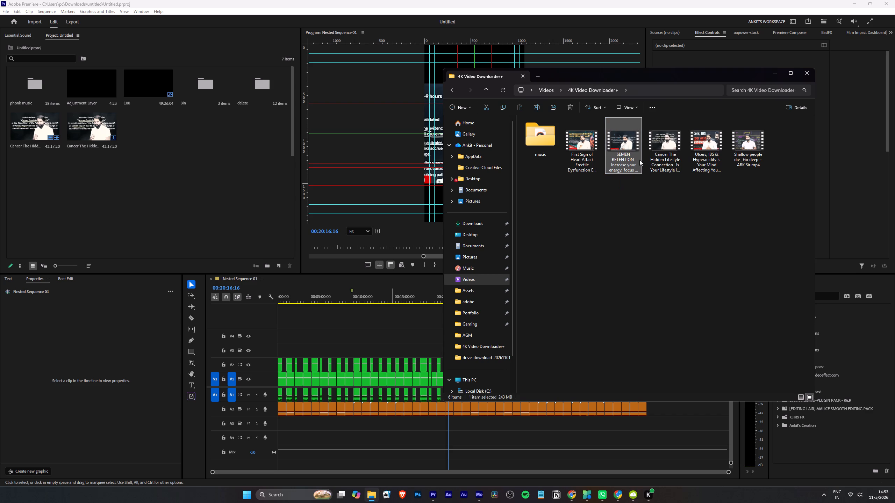
pyautogui.hotkey('shift', 'Delete')
pyautogui.press('Return')
pyautogui.click(674, 148)
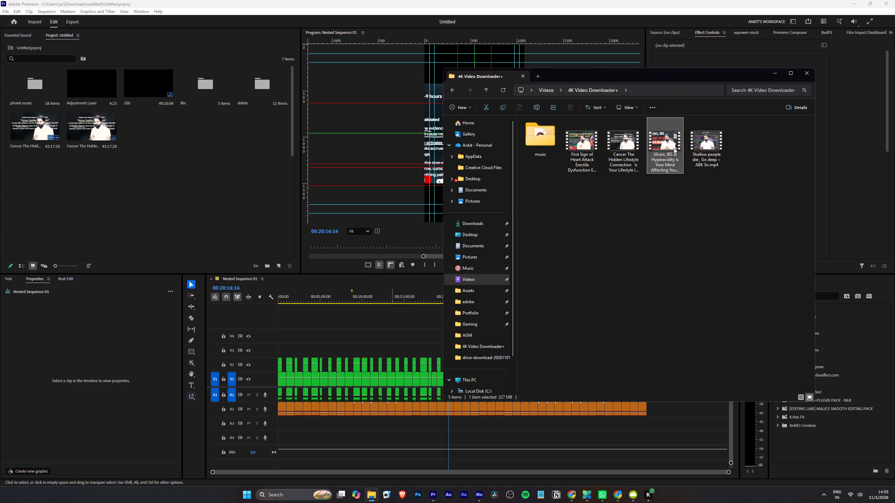
pyautogui.hotkey('shift', 'Delete')
pyautogui.press('Return')
# Import the video "Shallow people die , Go deep – ABK Sir.mp4" from the folder into the Premiere project.
pyautogui.moveTo(670, 147); pyautogui.dragTo(200, 176)
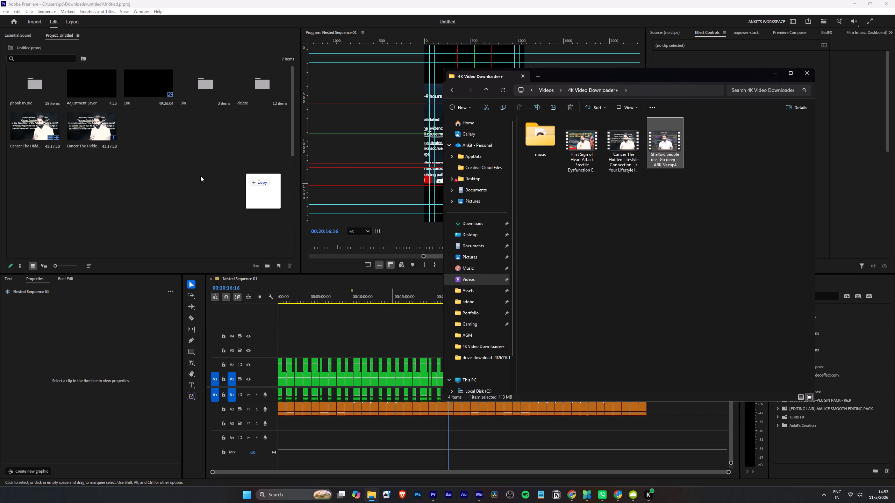
pyautogui.moveTo(200, 176); pyautogui.dragTo(148, 177)
pyautogui.click(176, 185)
# Create a new sequence from the imported "Shallow people die" clip.
pyautogui.rightClick(146, 134)
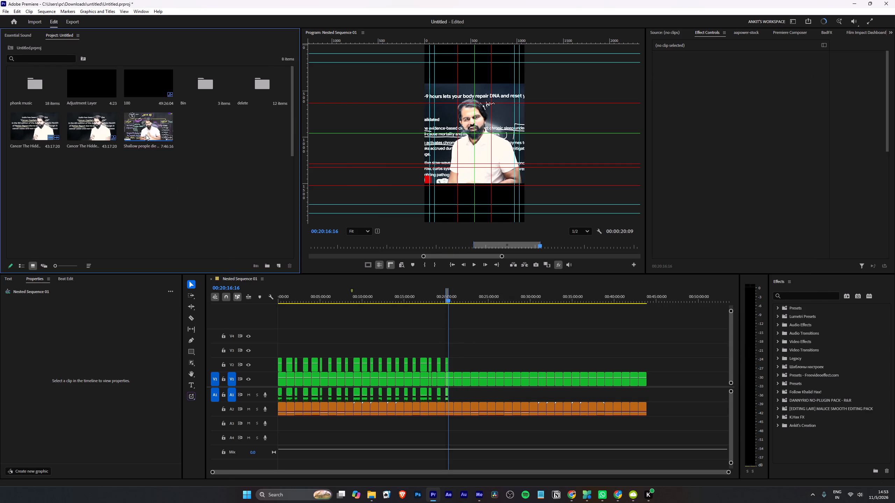
pyautogui.click(181, 276)
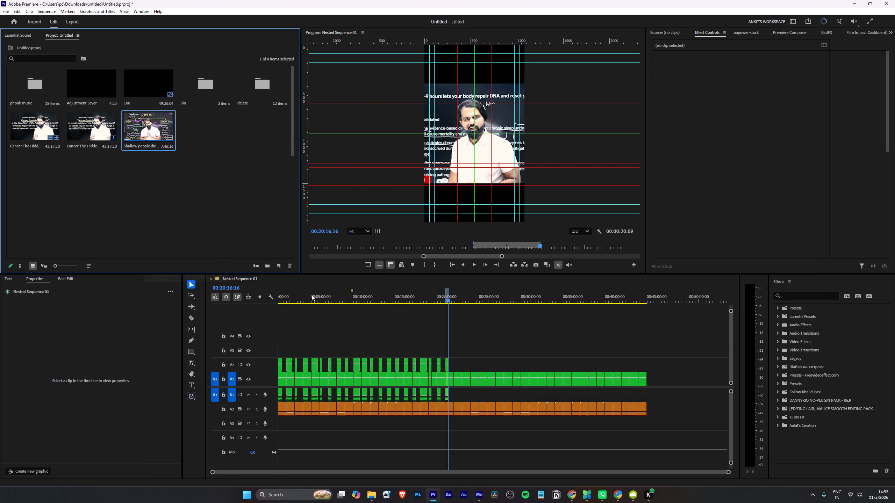
# Play the beginning of the new sequence and split the clip at about 00:00:03:22, where the speech starts.
pyautogui.moveTo(312, 294); pyautogui.dragTo(250, 303)
pyautogui.press('space')
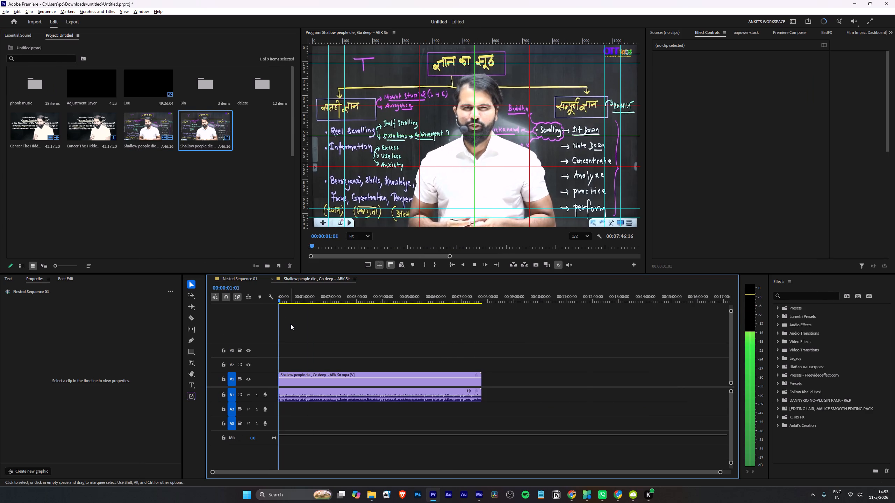
pyautogui.keyDown('alt'); pyautogui.scroll(4, 291, 324); pyautogui.keyUp('alt')
pyautogui.press('0')
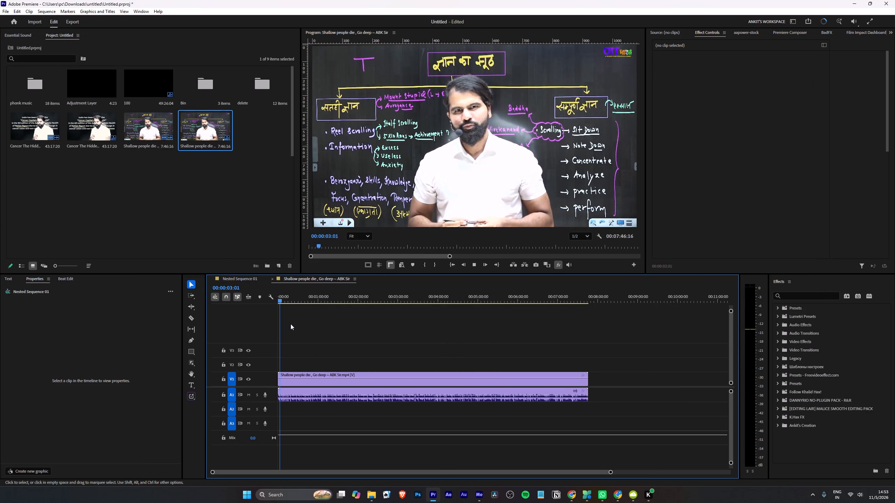
pyautogui.keyDown('alt'); pyautogui.scroll(6, 292, 324); pyautogui.keyUp('alt')
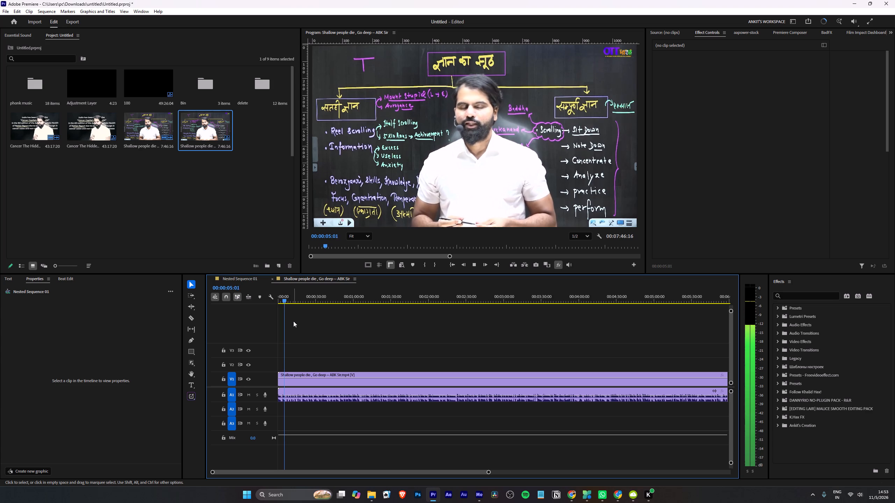
pyautogui.press('l')
pyautogui.keyDown('alt'); pyautogui.scroll(10, 291, 350); pyautogui.keyUp('alt')
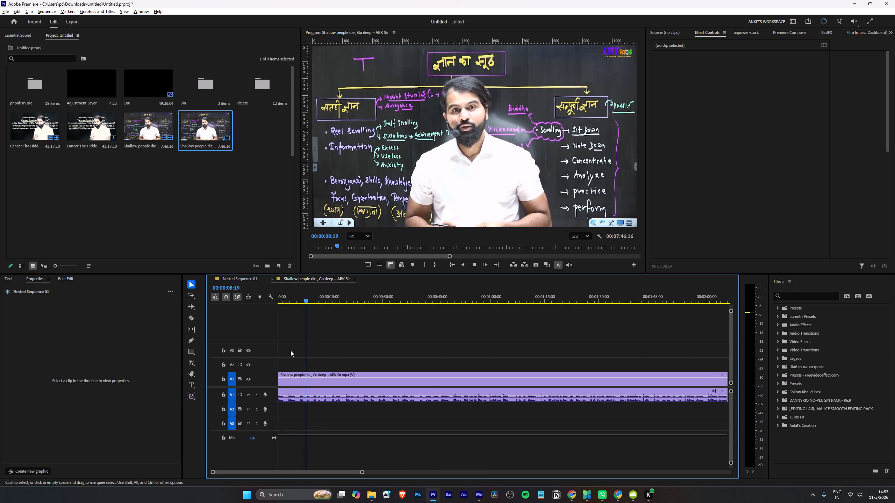
pyautogui.keyDown('alt'); pyautogui.scroll(14, 306, 359); pyautogui.keyUp('alt')
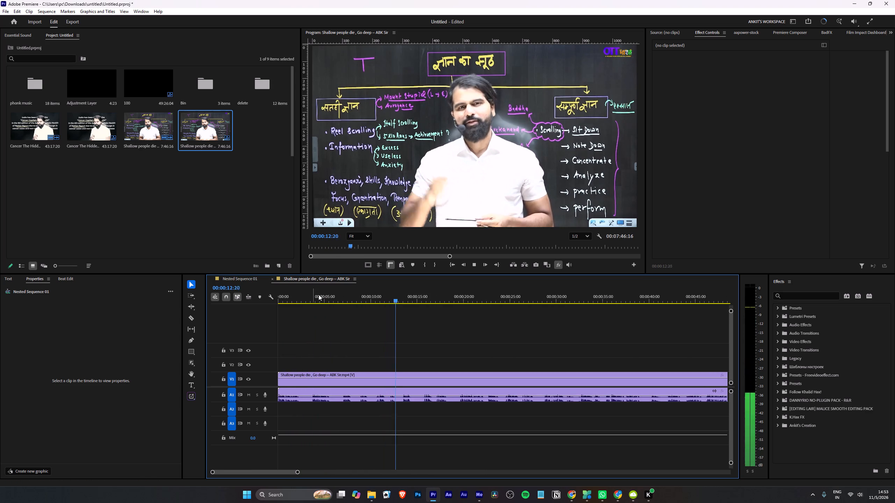
pyautogui.moveTo(320, 294); pyautogui.dragTo(312, 297)
pyautogui.press('space')
pyautogui.keyDown('alt'); pyautogui.scroll(5, 318, 341); pyautogui.keyUp('alt')
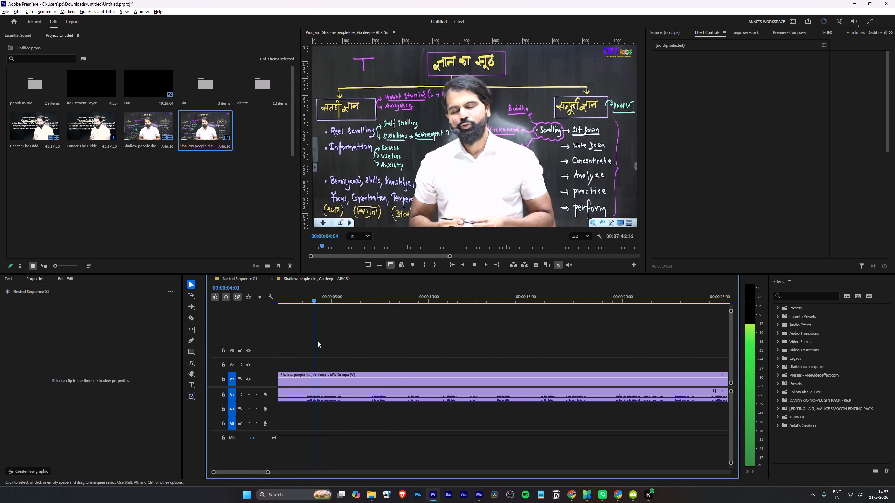
pyautogui.keyDown('alt'); pyautogui.scroll(12, 318, 341); pyautogui.keyUp('alt')
pyautogui.click(352, 296)
pyautogui.write('w')
# Play the footage after the first cut at normal and faster speed to look for where the opening segment should end.
pyautogui.press('space')
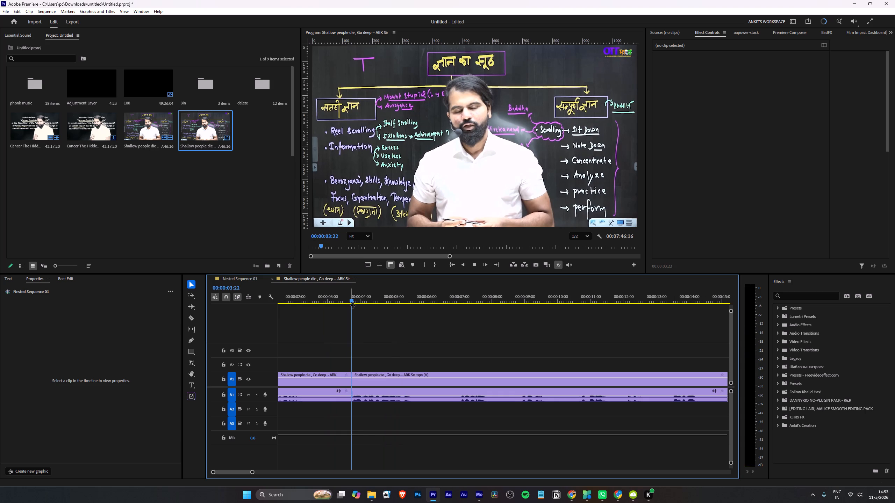
pyautogui.keyDown('alt'); pyautogui.scroll(-5, 400, 334); pyautogui.keyUp('alt')
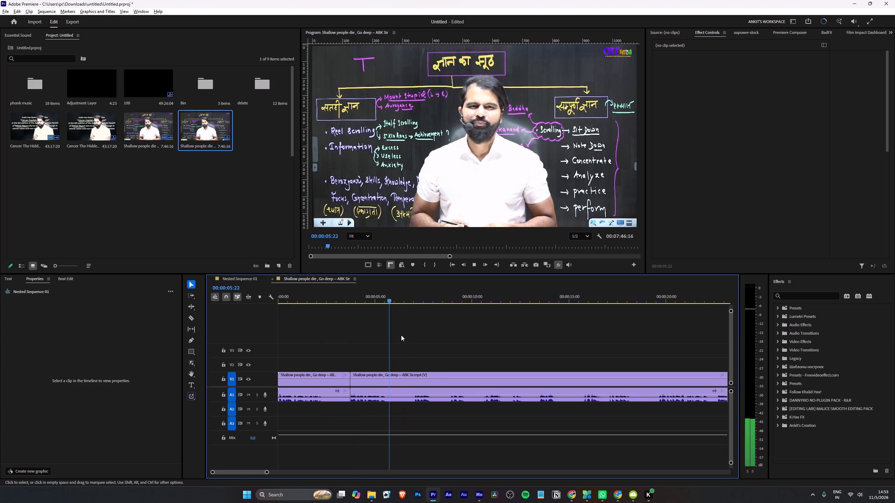
pyautogui.keyDown('alt'); pyautogui.scroll(-6, 401, 335); pyautogui.keyUp('alt')
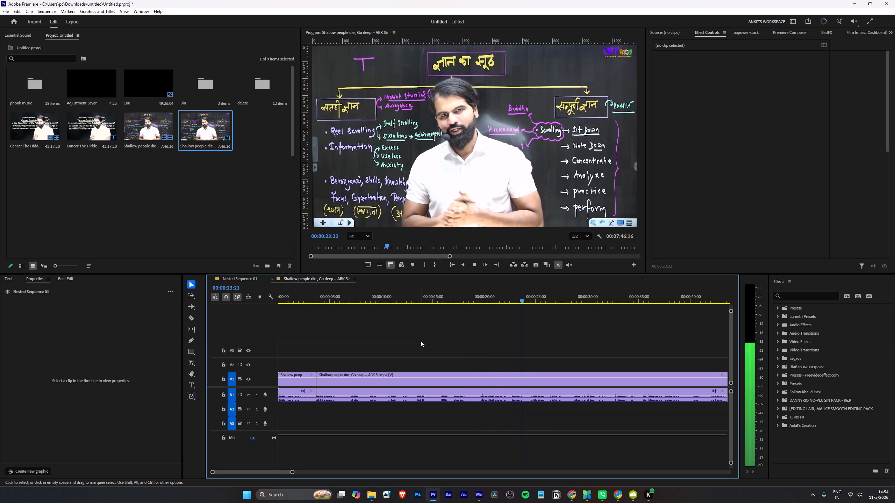
pyautogui.keyDown('alt'); pyautogui.scroll(-4, 421, 341); pyautogui.keyUp('alt')
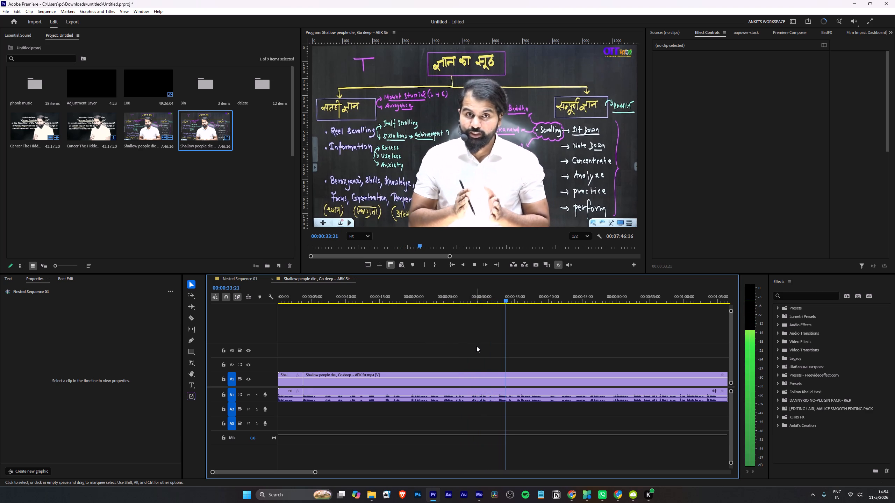
pyautogui.scroll(-4, 458, 338)
pyautogui.press('l')
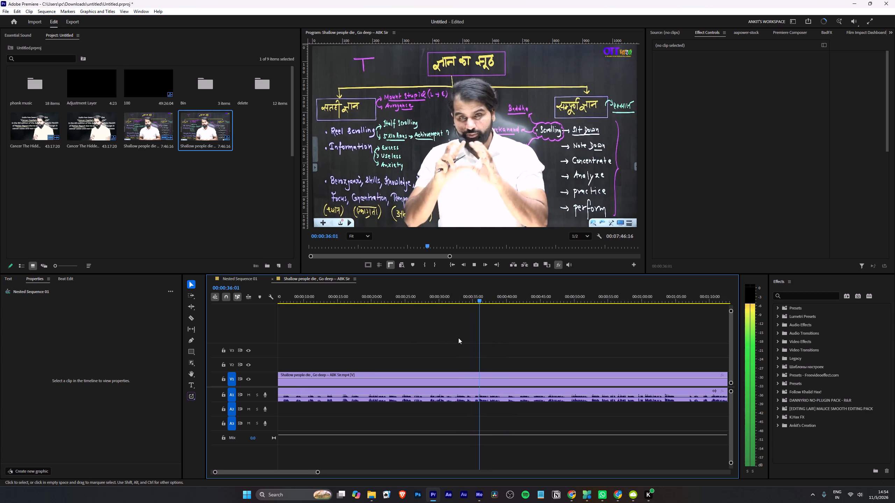
pyautogui.scroll(-3, 458, 338)
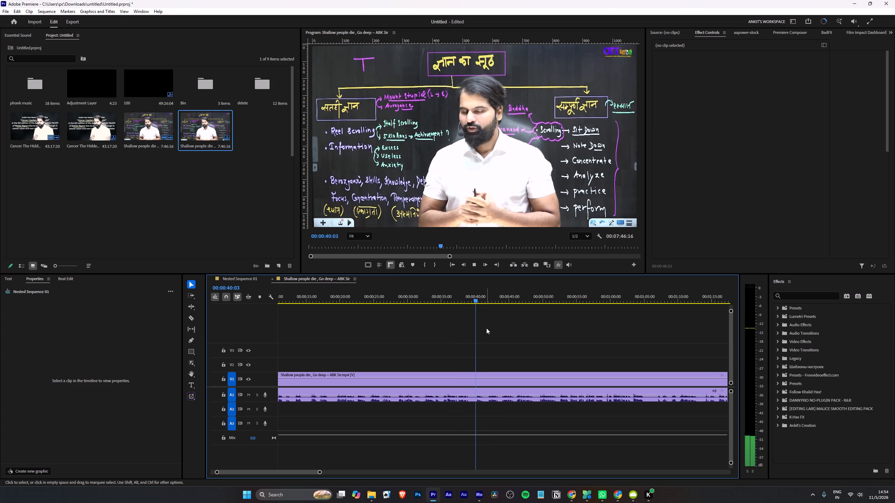
pyautogui.keyDown('alt'); pyautogui.scroll(3, 502, 327); pyautogui.keyUp('alt')
pyautogui.scroll(-1, 502, 327)
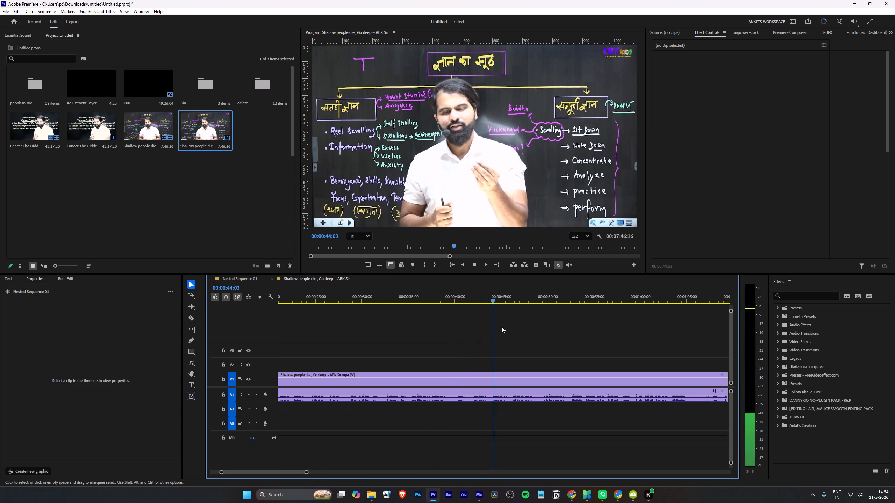
pyautogui.scroll(-5, 502, 327)
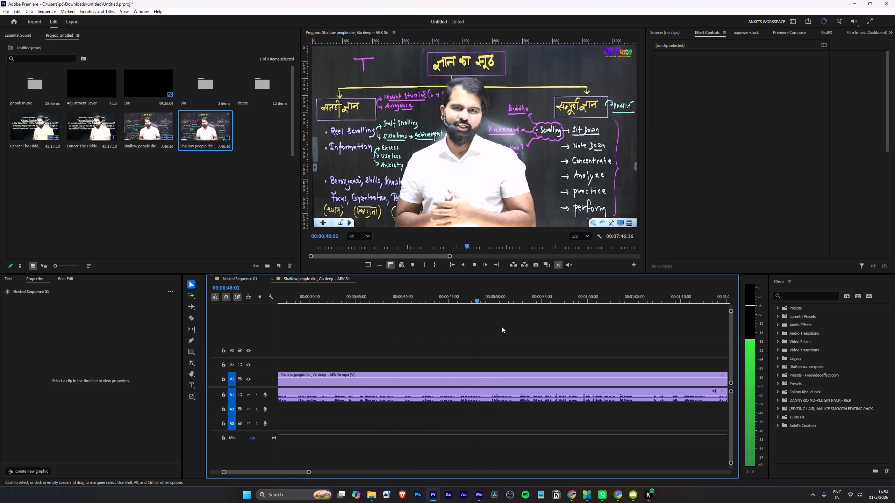
pyautogui.keyDown('alt'); pyautogui.scroll(2, 502, 327); pyautogui.keyUp('alt')
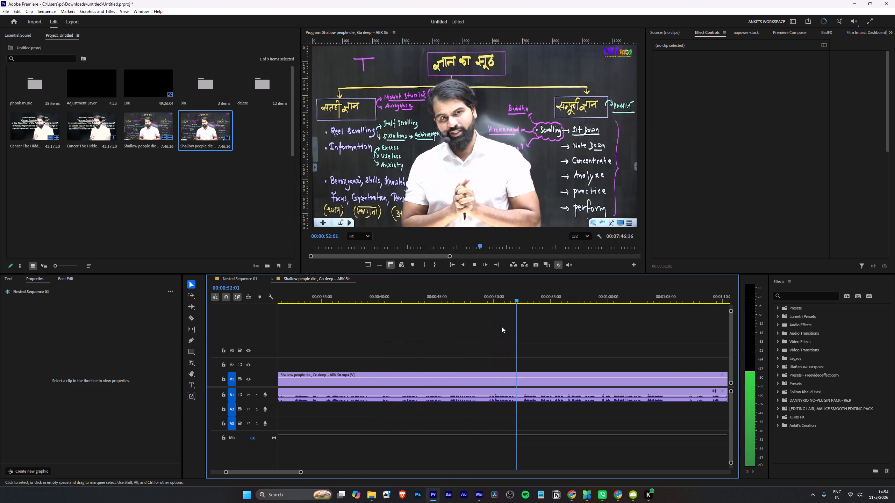
pyautogui.scroll(-4, 502, 327)
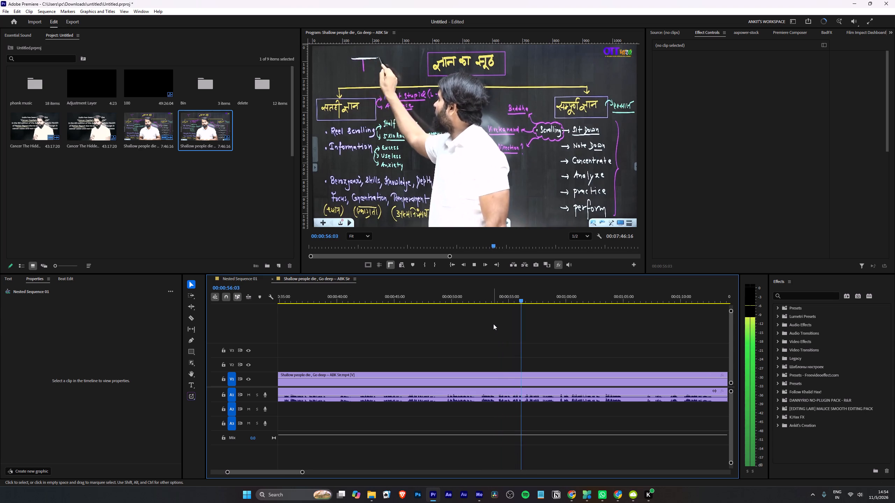
pyautogui.scroll(-2, 493, 324)
# Replay the passage between about 37 and 52 seconds and split the clip at 00:00:52:02.
pyautogui.moveTo(444, 300); pyautogui.dragTo(405, 303)
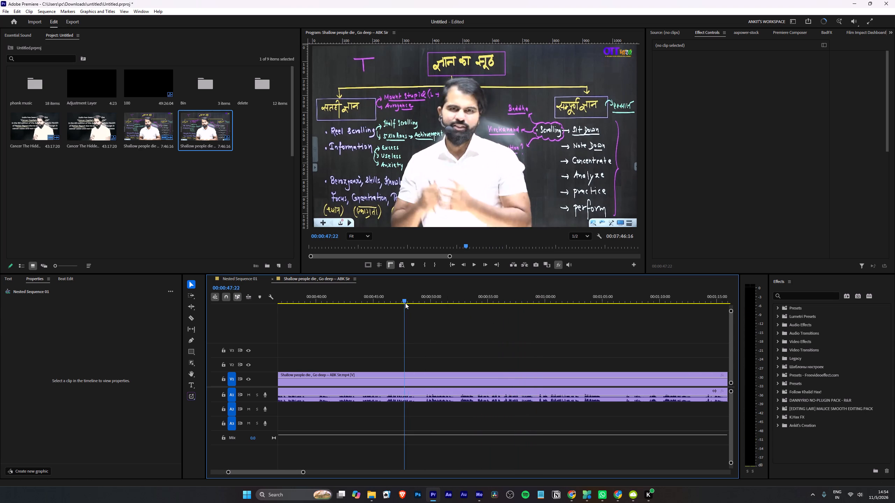
pyautogui.moveTo(405, 303); pyautogui.dragTo(404, 304)
pyautogui.press('space')
pyautogui.keyDown('alt'); pyautogui.scroll(7, 429, 345); pyautogui.keyUp('alt')
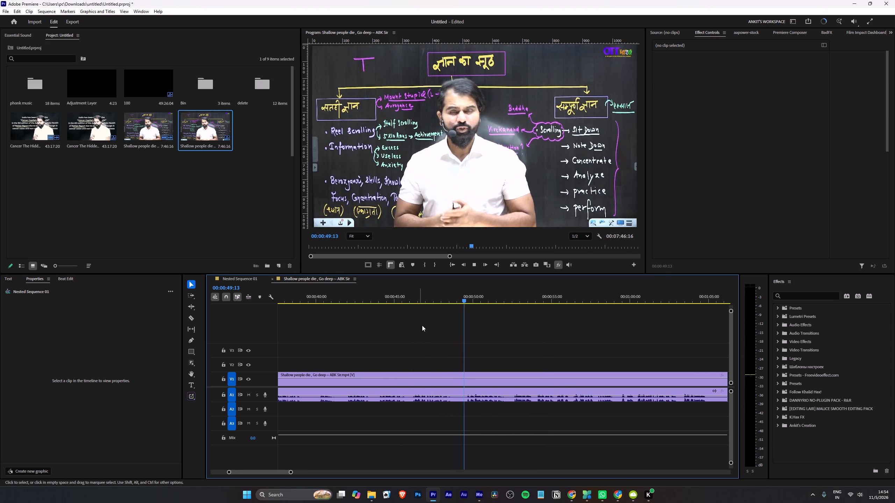
pyautogui.scroll(6, 470, 338)
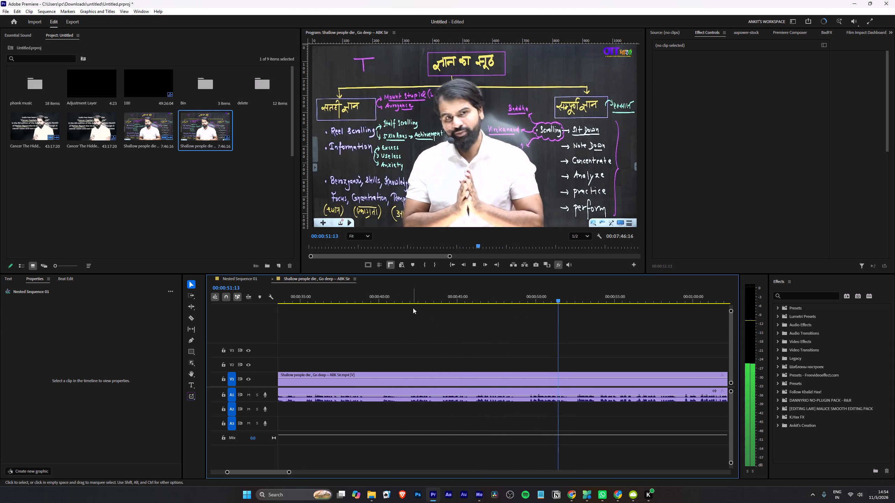
pyautogui.moveTo(383, 297); pyautogui.dragTo(325, 298)
pyautogui.press('space')
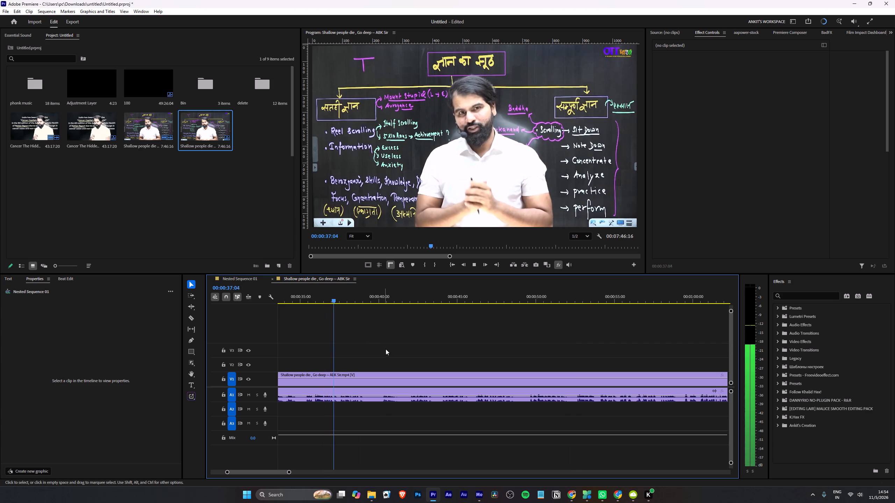
pyautogui.scroll(2, 391, 353)
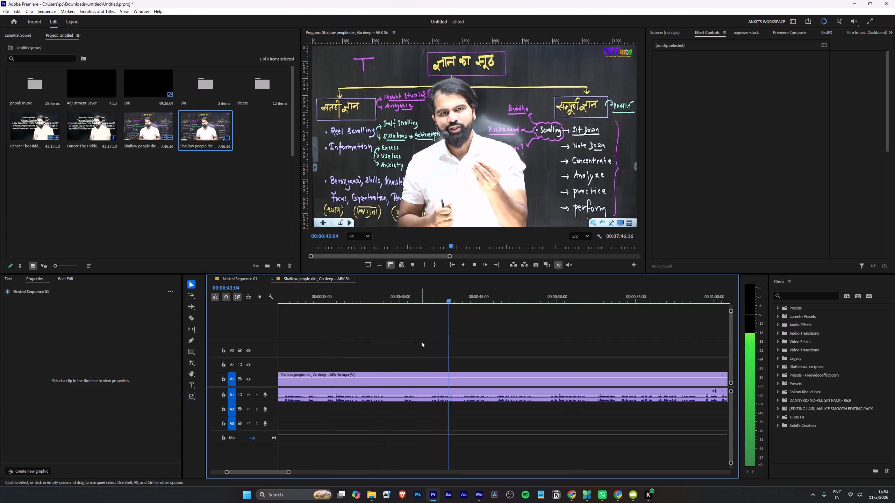
pyautogui.keyDown('alt'); pyautogui.scroll(3, 489, 342); pyautogui.keyUp('alt')
pyautogui.scroll(-4, 489, 342)
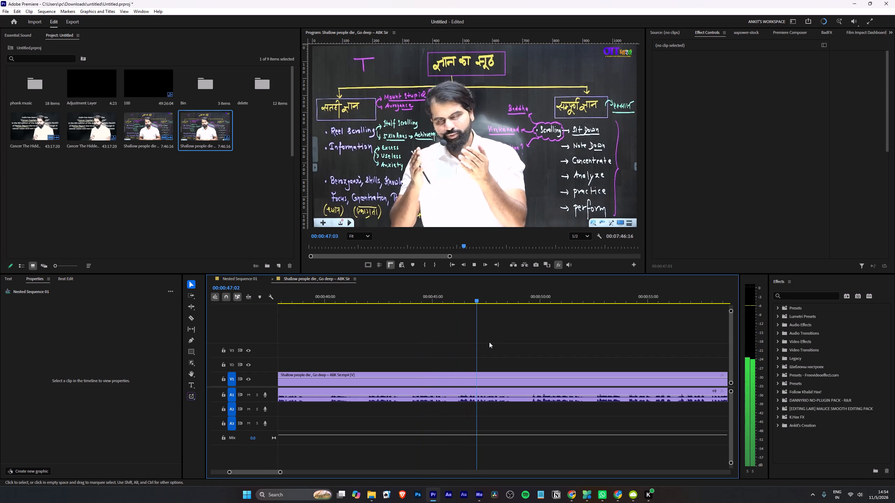
pyautogui.keyDown('alt'); pyautogui.scroll(7, 489, 342); pyautogui.keyUp('alt')
pyautogui.scroll(-4, 489, 342)
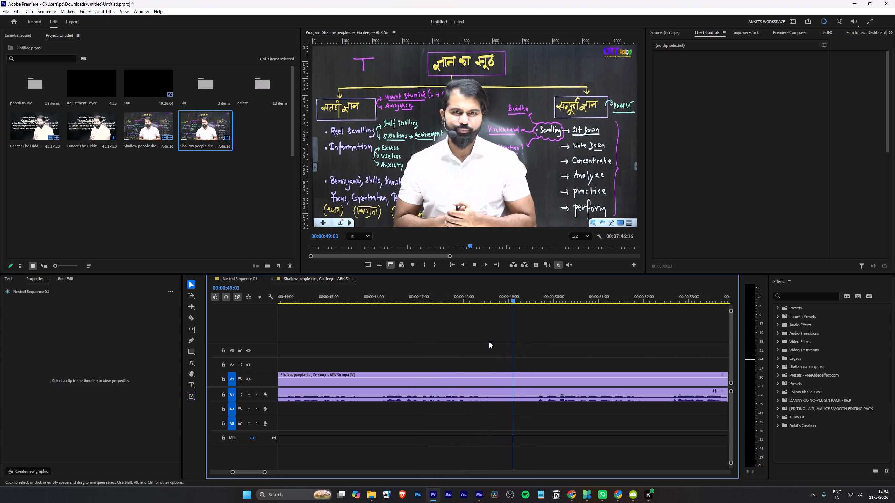
pyautogui.scroll(-4, 489, 342)
pyautogui.keyDown('alt'); pyautogui.scroll(-6, 489, 342); pyautogui.keyUp('alt')
pyautogui.scroll(-4, 489, 342)
pyautogui.keyDown('alt'); pyautogui.scroll(5, 523, 352); pyautogui.keyUp('alt')
pyautogui.press('space')
pyautogui.write('w')
# Change the label colour of the segment ending at the 00:00:52:02 cut to green.
pyautogui.moveTo(418, 356); pyautogui.dragTo(413, 420)
pyautogui.press('4')
pyautogui.click(398, 348)
pyautogui.moveTo(343, 326); pyautogui.dragTo(407, 403)
pyautogui.press('3')
pyautogui.click(404, 323)
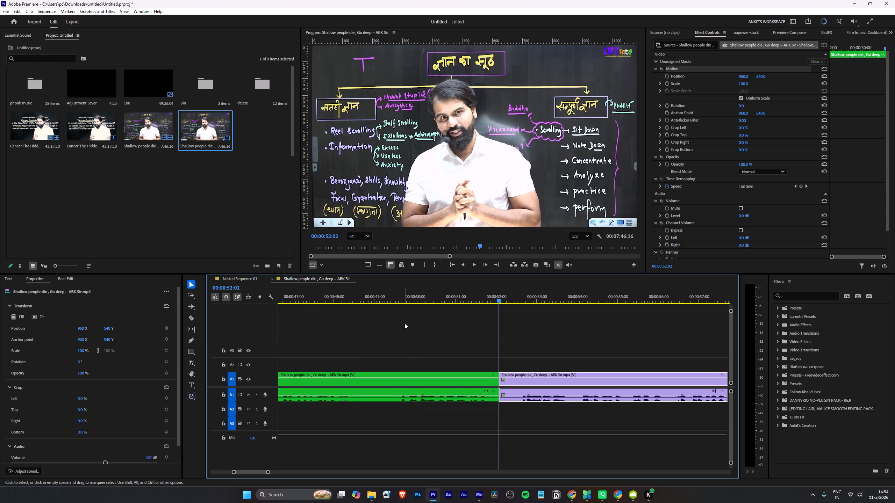
# Review the footage after the green segment and split the remaining clip about half a second past that segment's end.
pyautogui.press('space')
pyautogui.scroll(-16, 404, 323)
pyautogui.hotkey('ctrl', 'a')
pyautogui.click(404, 327)
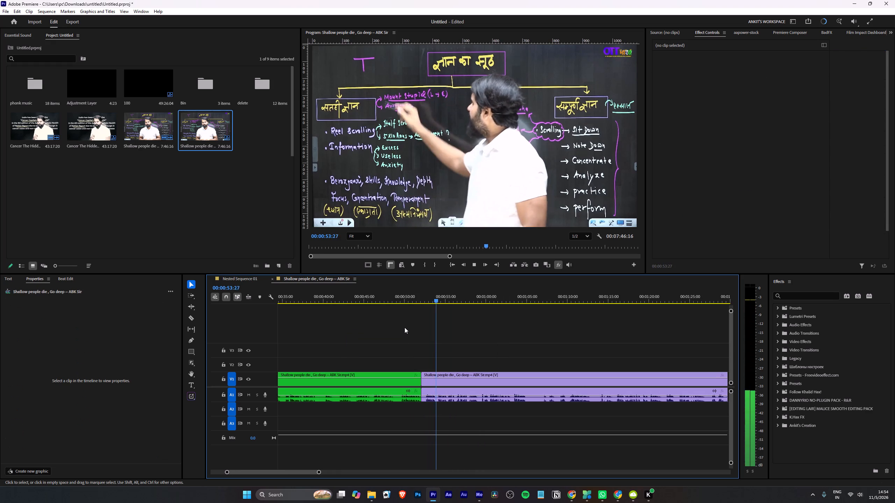
pyautogui.keyDown('alt'); pyautogui.scroll(3, 449, 341); pyautogui.keyUp('alt')
pyautogui.keyDown('alt'); pyautogui.scroll(6, 419, 321); pyautogui.keyUp('alt')
pyautogui.press('space')
pyautogui.click(415, 299)
pyautogui.press('w')
pyautogui.press('space')
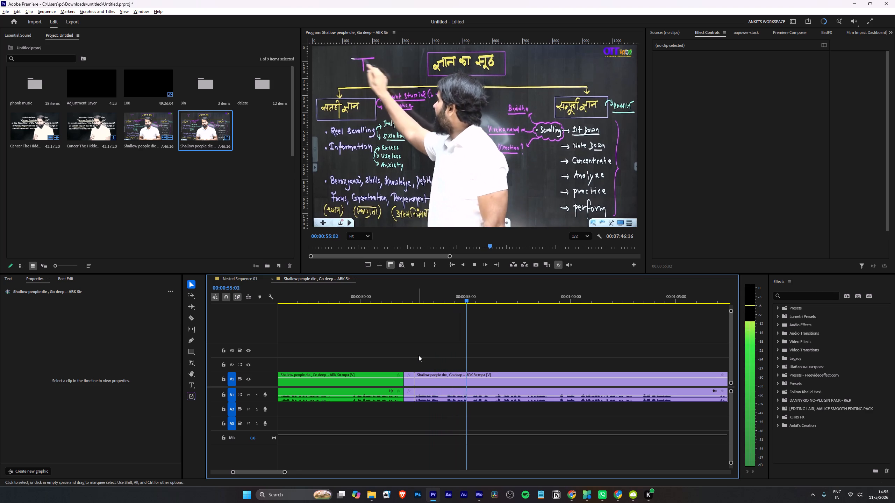
# Play the footage from about 00:00:55 to 00:01:23 to look for where the next segment should end.
pyautogui.keyDown('alt'); pyautogui.scroll(-16, 418, 355); pyautogui.keyUp('alt')
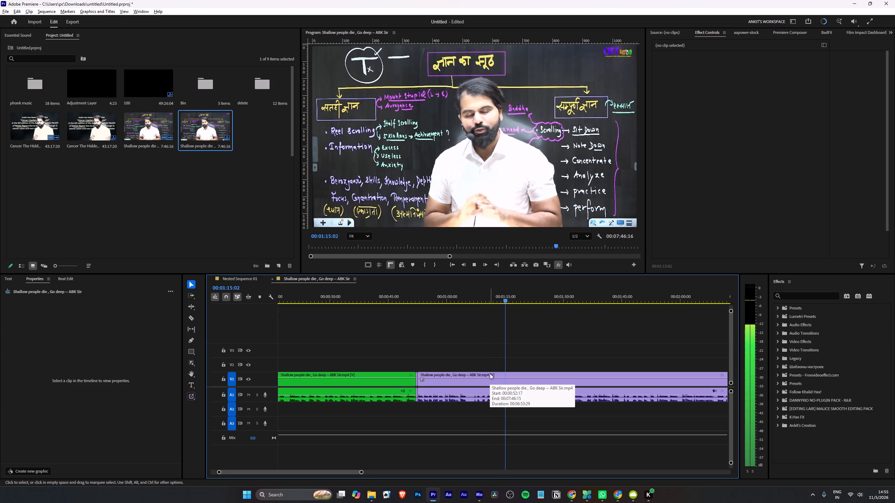
pyautogui.keyDown('alt'); pyautogui.scroll(7, 490, 372); pyautogui.keyUp('alt')
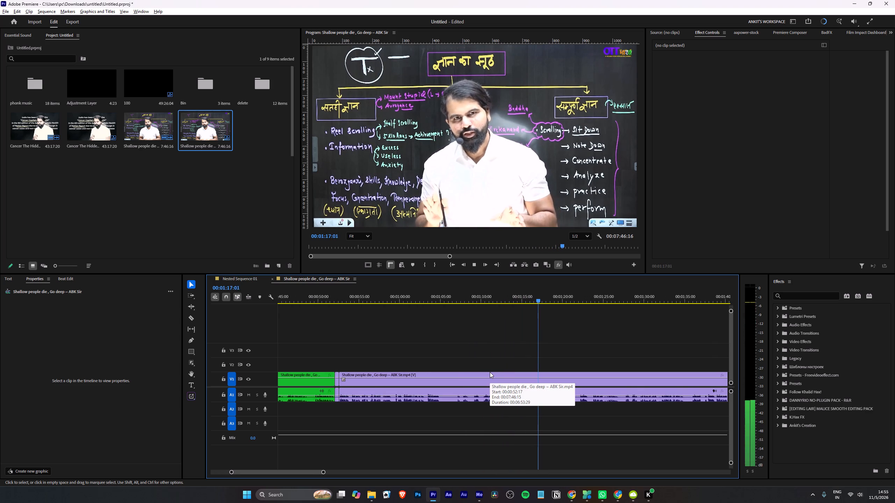
pyautogui.keyDown('alt'); pyautogui.scroll(1, 490, 372); pyautogui.keyUp('alt')
pyautogui.scroll(-5, 490, 372)
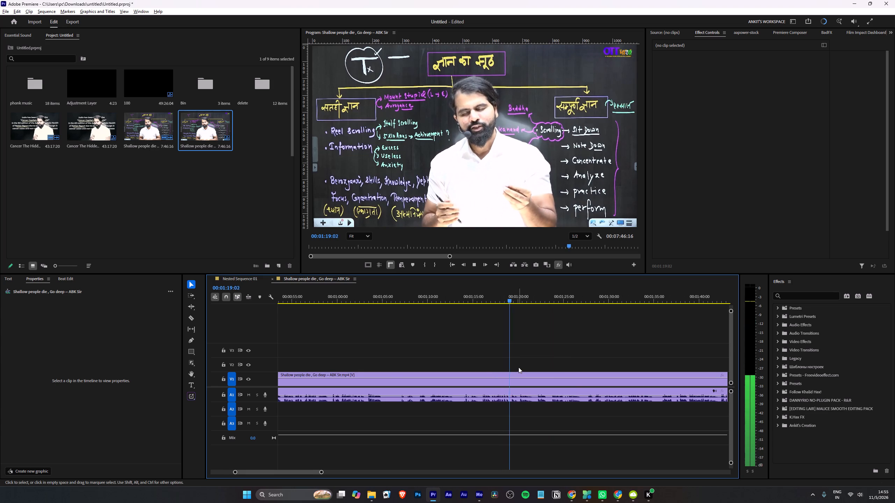
pyautogui.keyDown('alt'); pyautogui.scroll(3, 518, 367); pyautogui.keyUp('alt')
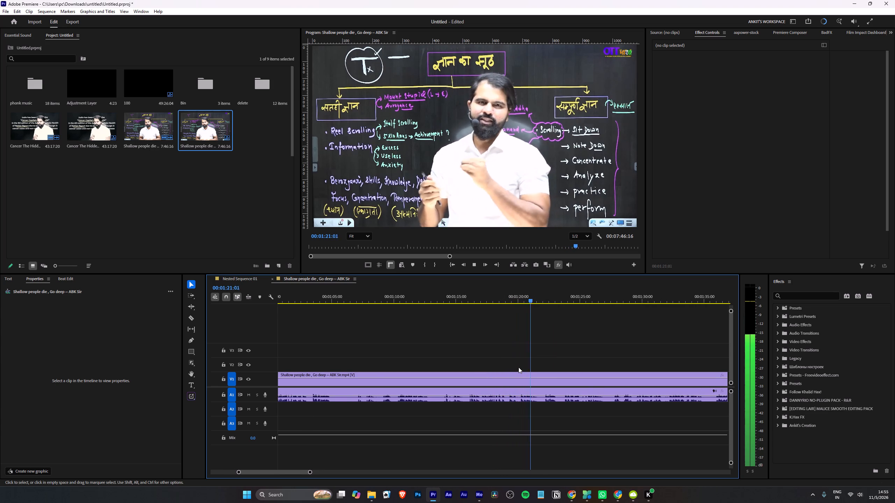
pyautogui.scroll(7, 518, 367)
pyautogui.keyDown('alt'); pyautogui.scroll(-5, 518, 367); pyautogui.keyUp('alt')
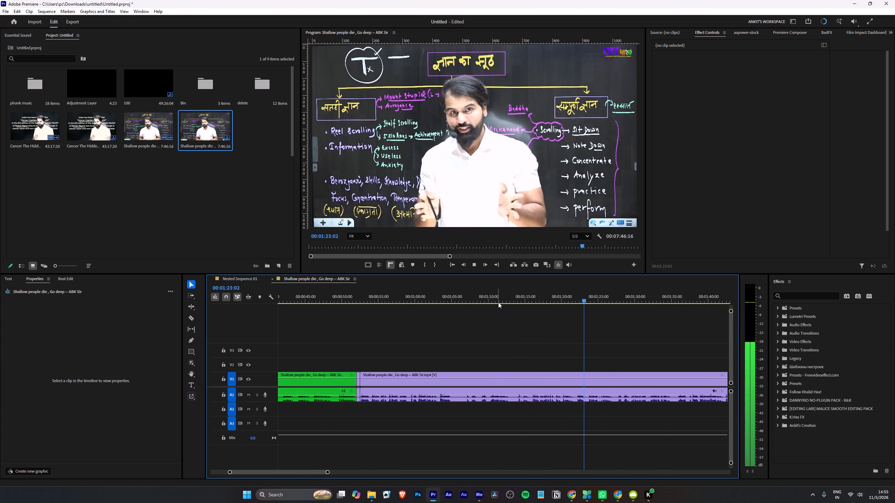
# Replay the passage from about 00:01:11 and split the clip at 00:01:12:23.
pyautogui.click(498, 298)
pyautogui.press('space')
pyautogui.keyDown('alt'); pyautogui.scroll(10, 497, 354); pyautogui.keyUp('alt')
pyautogui.keyDown('alt'); pyautogui.scroll(5, 546, 352); pyautogui.keyUp('alt')
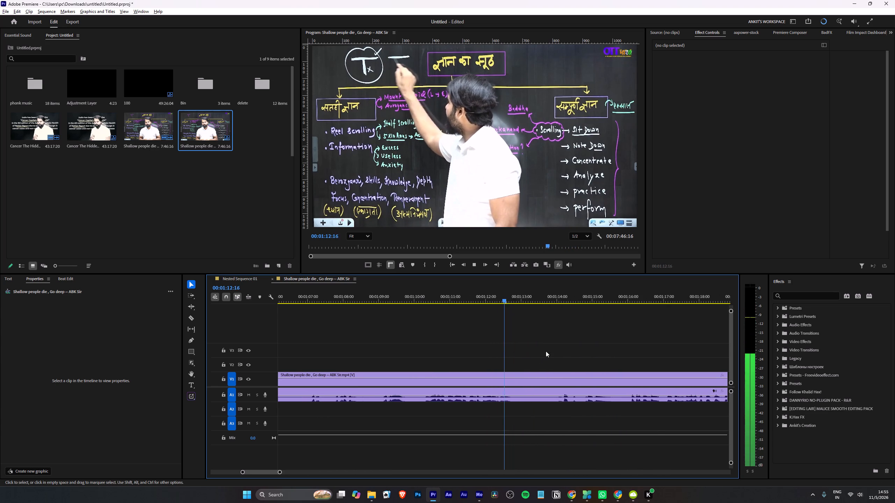
pyautogui.keyDown('alt'); pyautogui.scroll(4, 473, 361); pyautogui.keyUp('alt')
pyautogui.click(534, 293)
pyautogui.press('w')
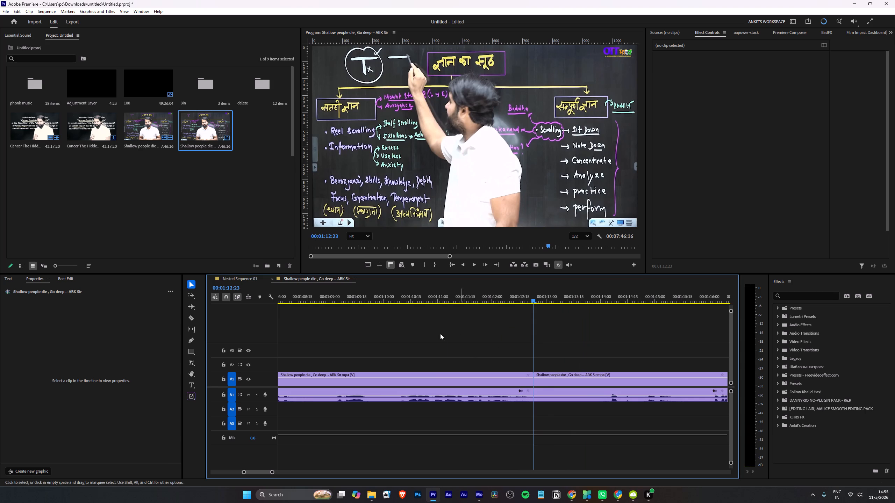
# Change the label colour of the segment ending at the 00:01:12:23 cut to green.
pyautogui.moveTo(438, 337); pyautogui.dragTo(463, 408)
pyautogui.press('3')
# Play the footage just after the 00:01:12:23 cut, up to about 00:01:20, to check what follows the green segment.
pyautogui.press('space')
pyautogui.keyDown('alt'); pyautogui.scroll(-15, 452, 336); pyautogui.keyUp('alt')
pyautogui.click(502, 304)
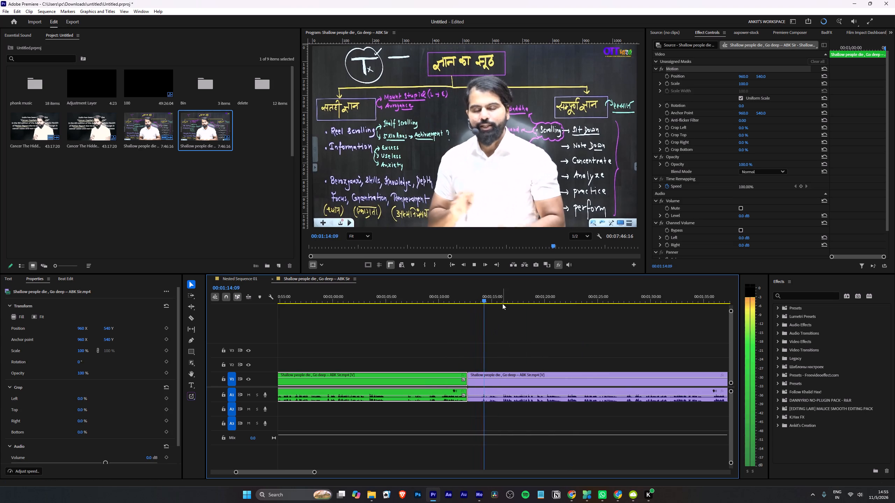
pyautogui.press('space')
pyautogui.click(505, 299)
pyautogui.press('space')
pyautogui.keyDown('alt'); pyautogui.scroll(3, 500, 345); pyautogui.keyUp('alt')
pyautogui.keyDown('alt'); pyautogui.scroll(-15, 500, 347); pyautogui.keyUp('alt')
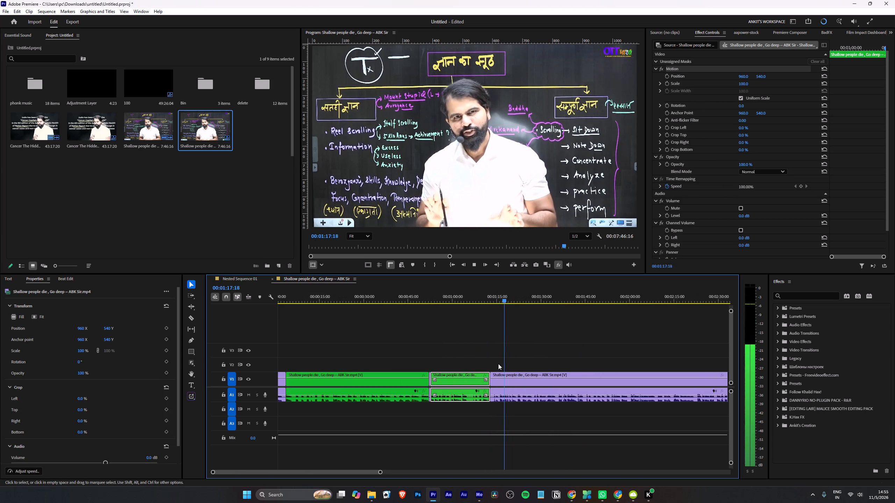
pyautogui.keyDown('alt'); pyautogui.scroll(13, 498, 364); pyautogui.keyUp('alt')
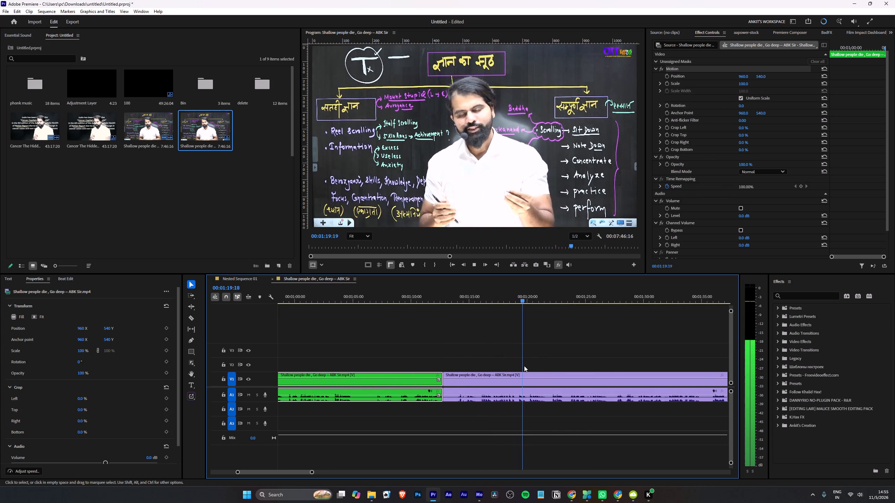
# Play the footage from about 00:01:20 to 00:02:15 at faster speed to look for the start of another usable segment.
pyautogui.press('l')
pyautogui.scroll(-5, 524, 366)
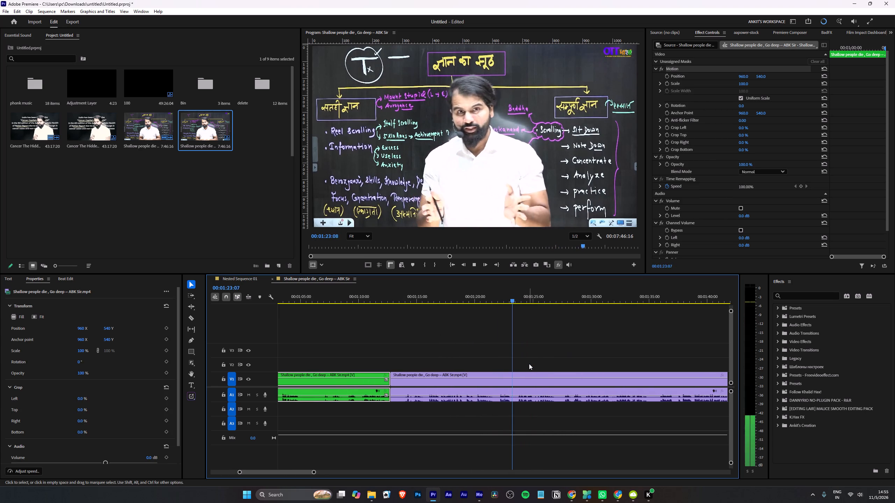
pyautogui.scroll(-5, 529, 364)
pyautogui.keyDown('alt'); pyautogui.scroll(-12, 529, 364); pyautogui.keyUp('alt')
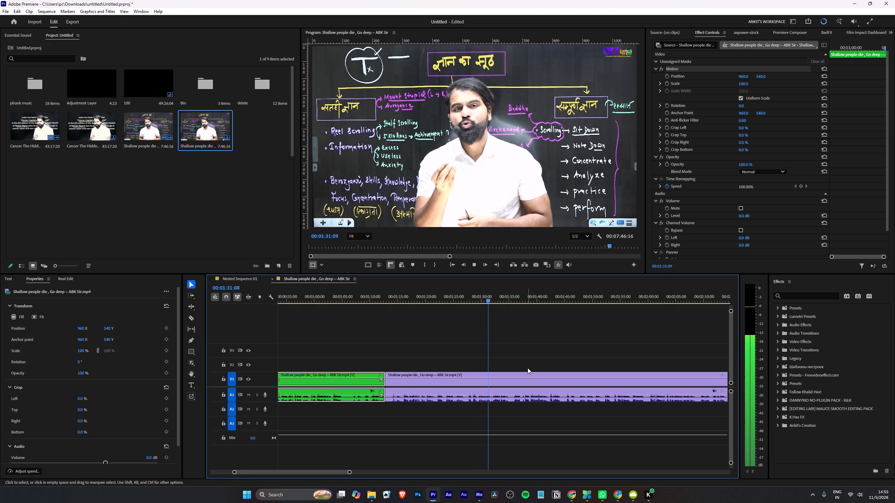
pyautogui.scroll(-4, 528, 368)
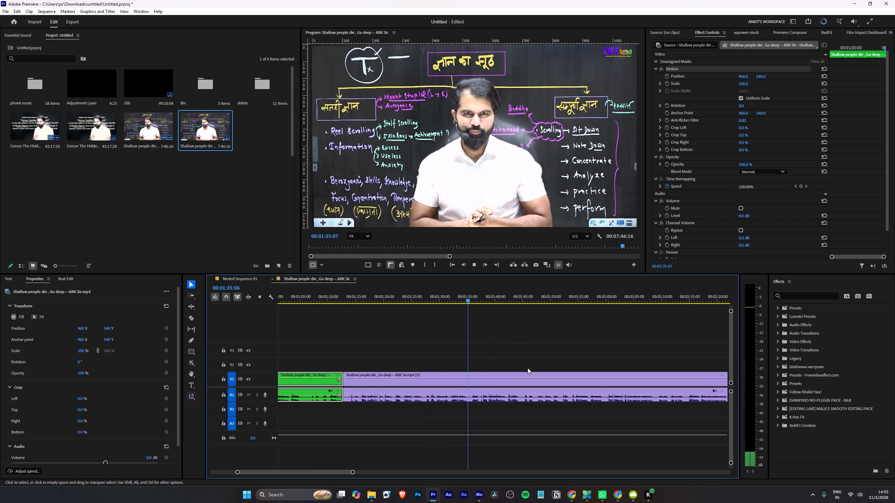
pyautogui.scroll(-5, 488, 345)
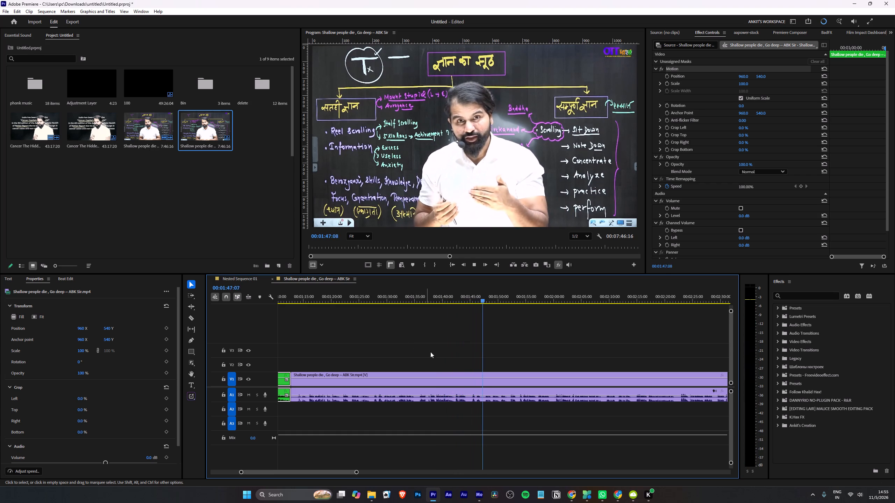
pyautogui.click(454, 352)
pyautogui.keyDown('alt'); pyautogui.scroll(3, 511, 359); pyautogui.keyUp('alt')
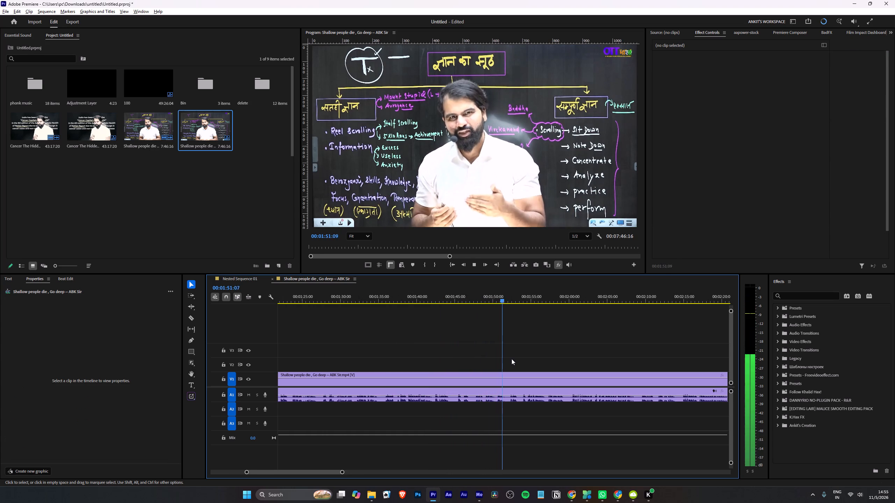
pyautogui.scroll(-5, 511, 359)
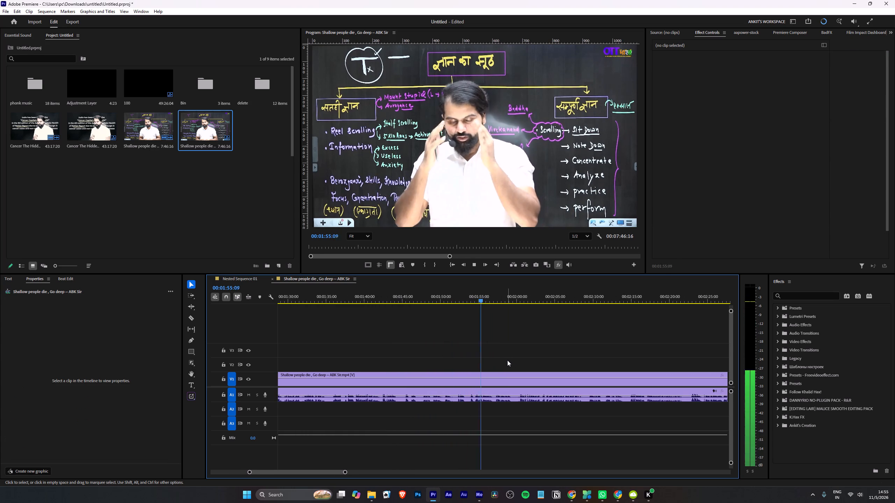
pyautogui.keyDown('alt'); pyautogui.scroll(2, 518, 348); pyautogui.keyUp('alt')
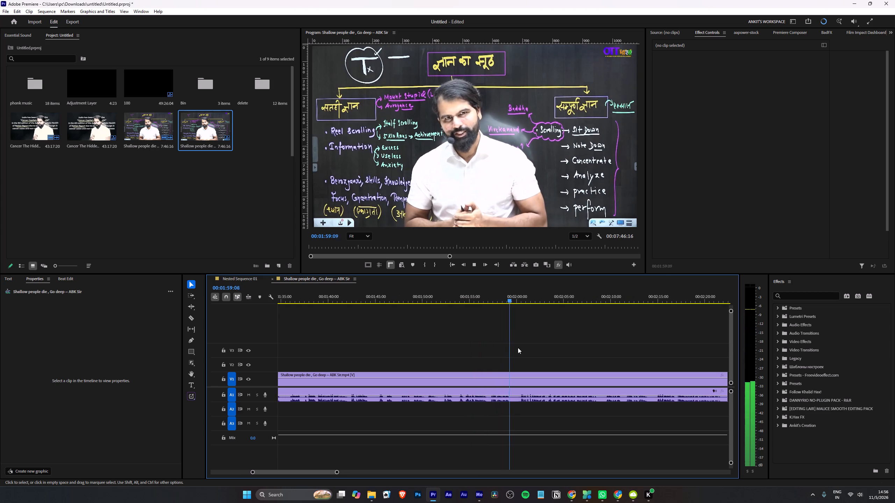
pyautogui.scroll(-8, 518, 348)
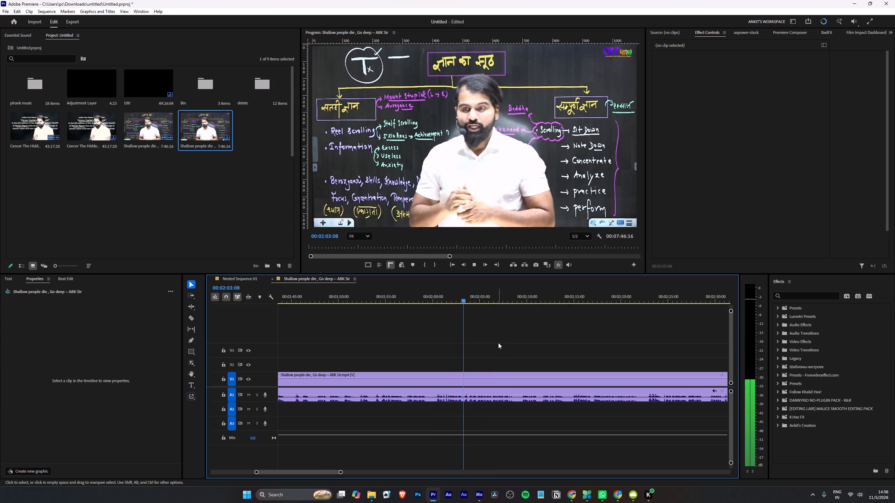
pyautogui.keyDown('alt'); pyautogui.scroll(-20, 498, 343); pyautogui.keyUp('alt')
pyautogui.keyDown('alt'); pyautogui.scroll(-3, 498, 343); pyautogui.keyUp('alt')
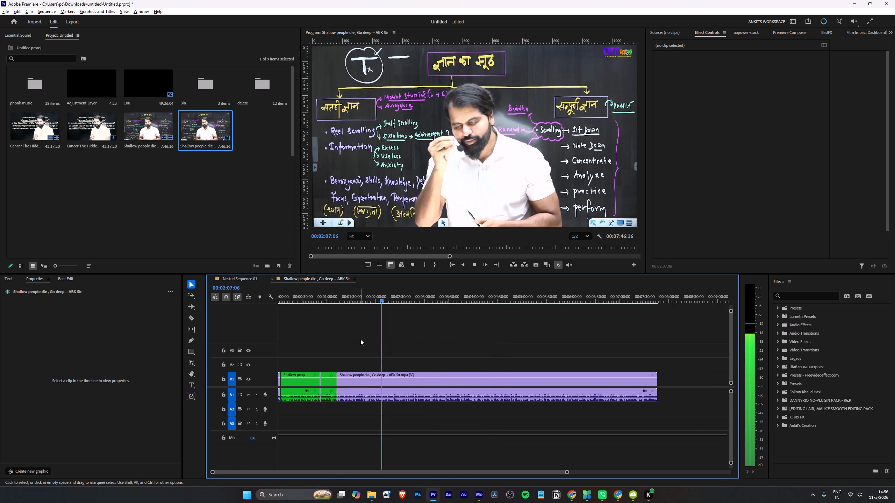
pyautogui.keyDown('alt'); pyautogui.scroll(13, 360, 339); pyautogui.keyUp('alt')
pyautogui.keyDown('alt'); pyautogui.scroll(6, 419, 346); pyautogui.keyUp('alt')
pyautogui.keyDown('alt'); pyautogui.scroll(9, 457, 345); pyautogui.keyUp('alt')
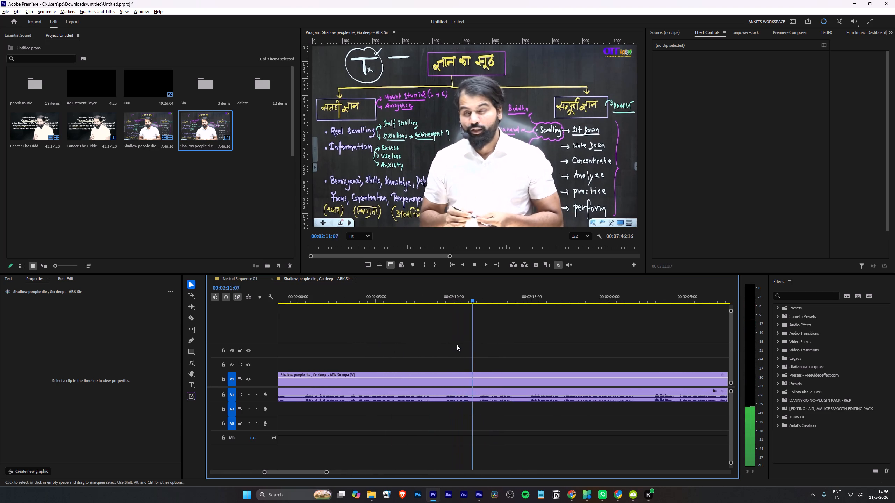
pyautogui.scroll(-6, 457, 345)
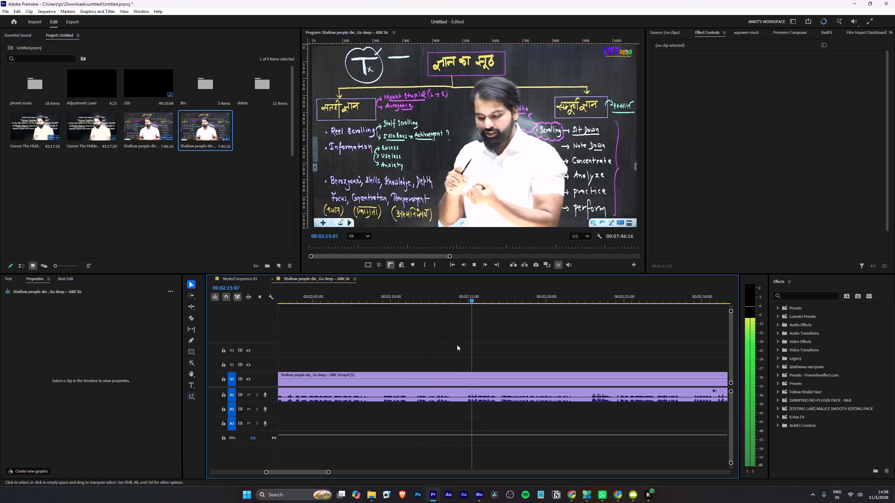
pyautogui.keyDown('alt'); pyautogui.scroll(-6, 457, 345); pyautogui.keyUp('alt')
pyautogui.scroll(-3, 457, 345)
# Play the passage from about 00:02:15 to 00:02:47, and split the clip at about 00:02:15:00, where that passage starts.
pyautogui.click(435, 297)
pyautogui.press('space')
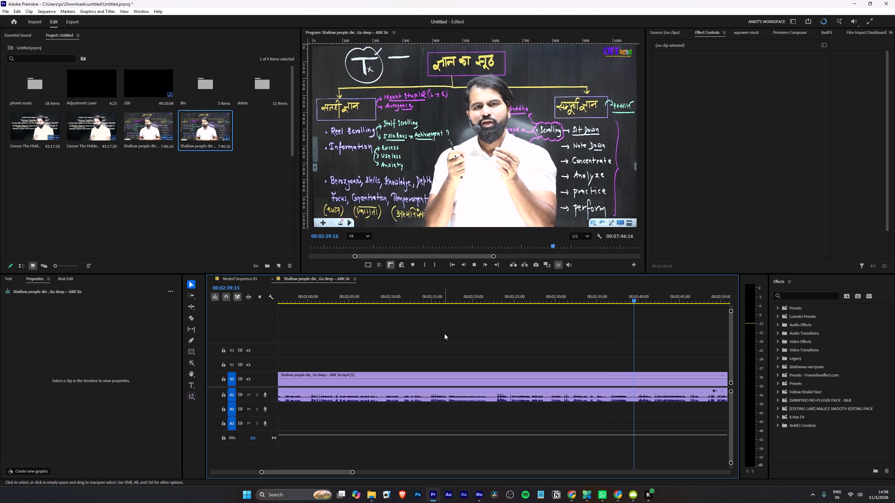
pyautogui.scroll(-2, 430, 339)
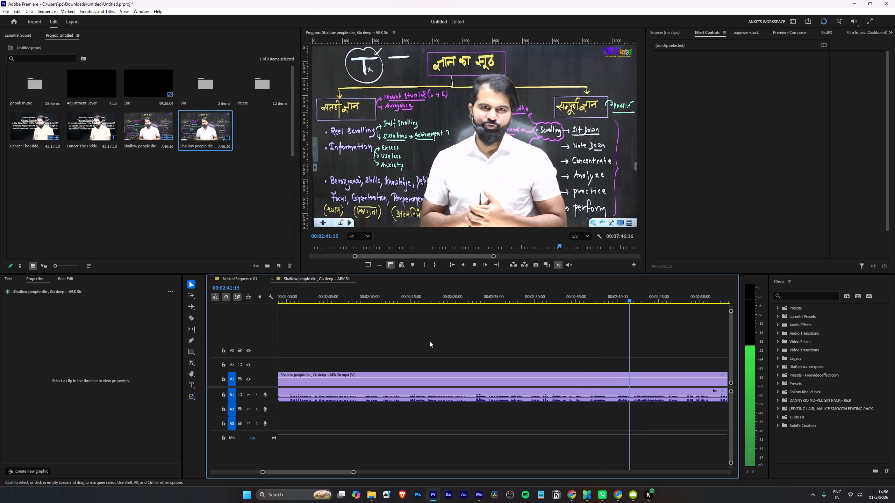
pyautogui.scroll(-1, 402, 320)
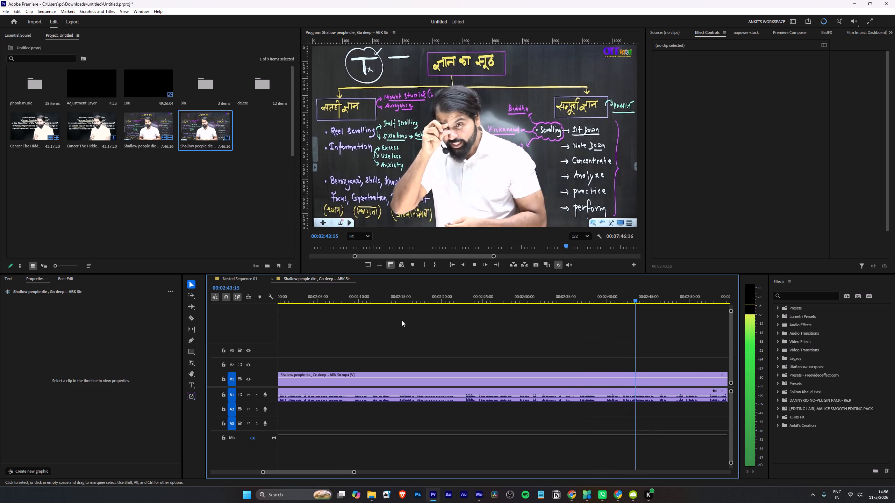
pyautogui.scroll(-2, 402, 320)
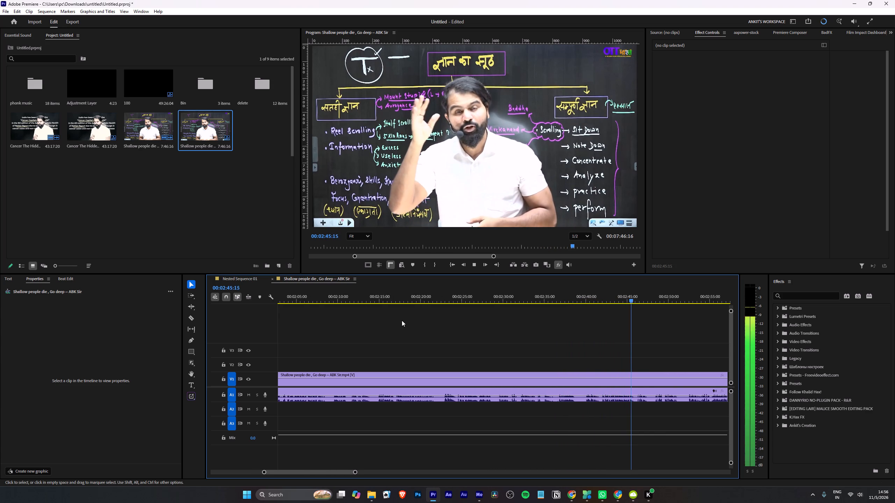
pyautogui.scroll(-1, 402, 320)
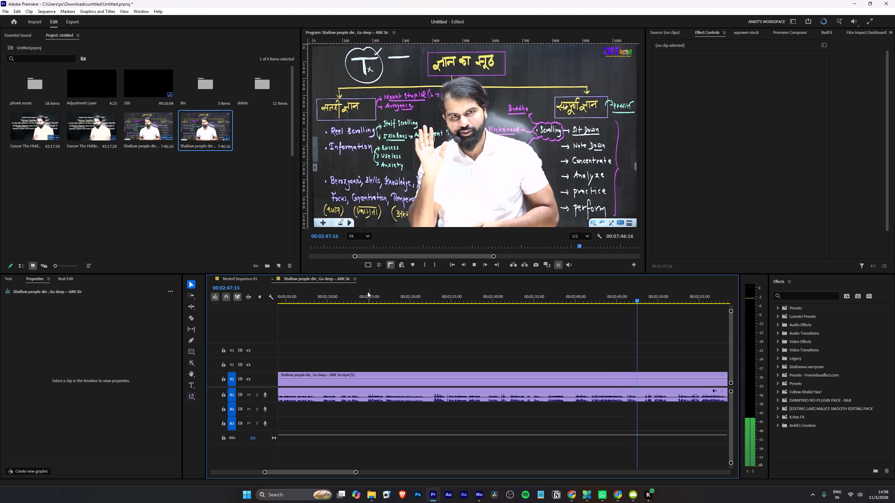
pyautogui.click(367, 295)
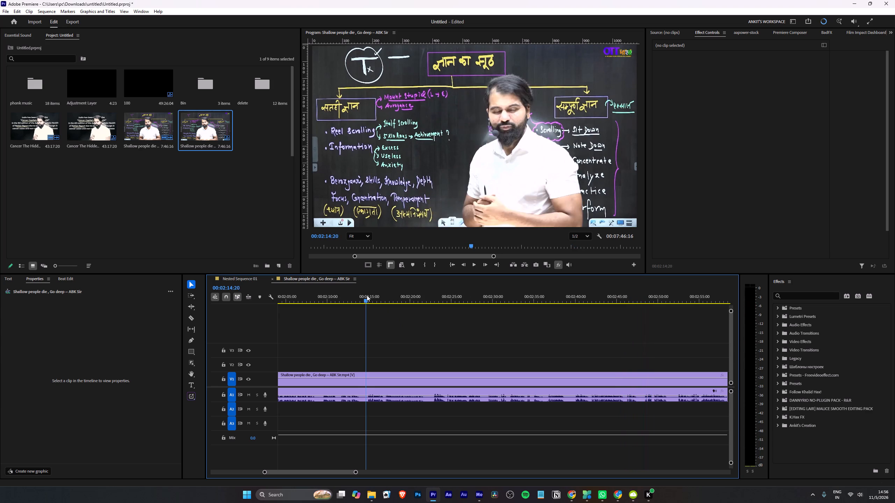
pyautogui.press('space')
pyautogui.keyDown('alt'); pyautogui.scroll(20, 355, 328); pyautogui.keyUp('alt')
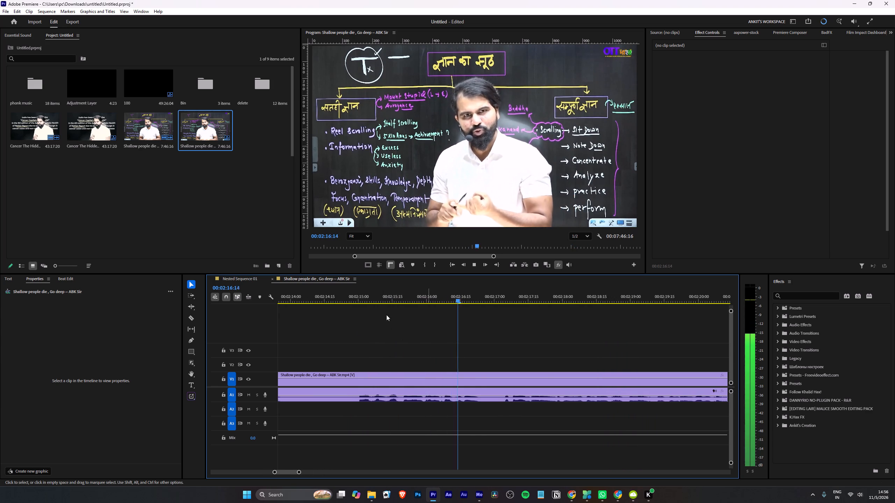
pyautogui.moveTo(370, 296); pyautogui.dragTo(358, 301)
pyautogui.press('w')
# Play the footage after the new cut and split the clip at 00:02:45:25.
pyautogui.press('space')
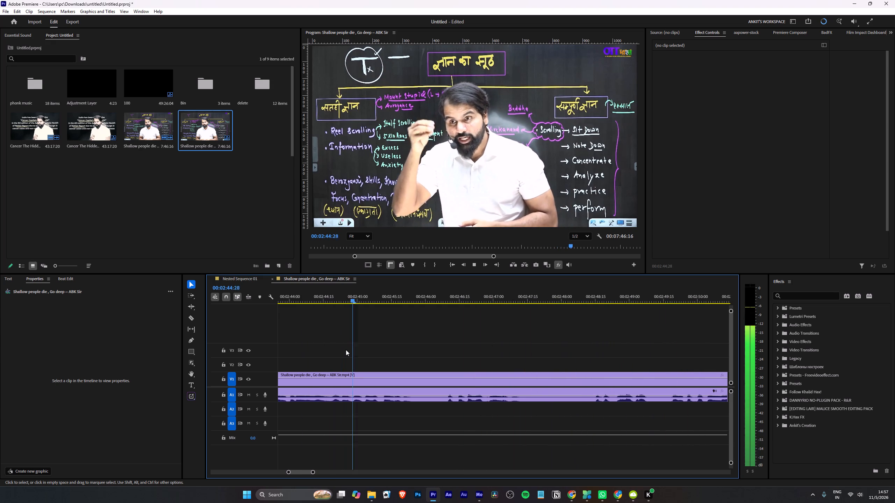
pyautogui.scroll(-6, 395, 330)
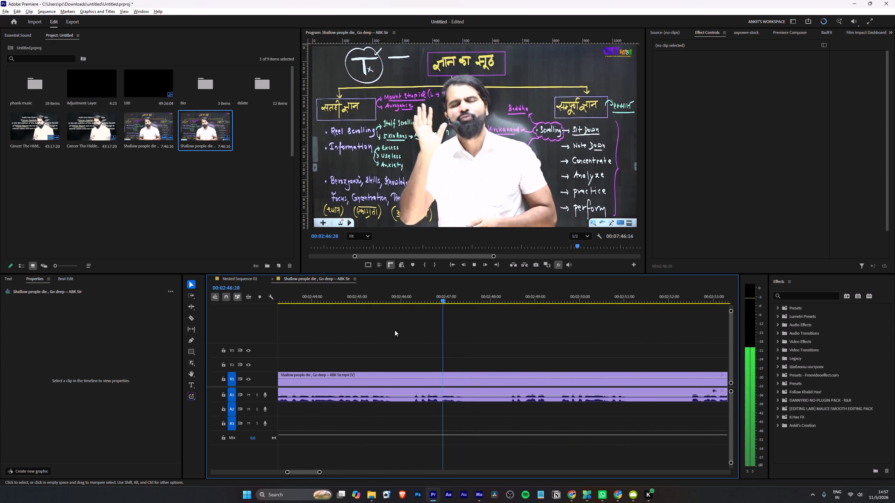
pyautogui.click(395, 292)
pyautogui.press('w')
# Change the label colour of the segment ending at the 00:02:45:25 cut to green.
pyautogui.moveTo(355, 342); pyautogui.dragTo(353, 410)
pyautogui.press('3')
# Replay the footage across the 00:02:45:25 cut, from about 00:02:43 to 00:02:47, to check the green segment's ending.
pyautogui.press('space')
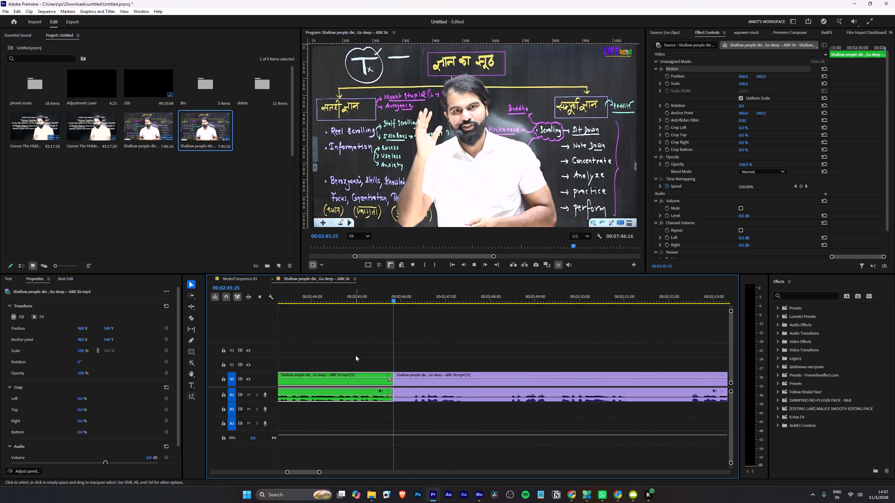
pyautogui.click(356, 352)
pyautogui.keyDown('alt'); pyautogui.scroll(-16, 356, 352); pyautogui.keyUp('alt')
pyautogui.click(345, 296)
pyautogui.press('space')
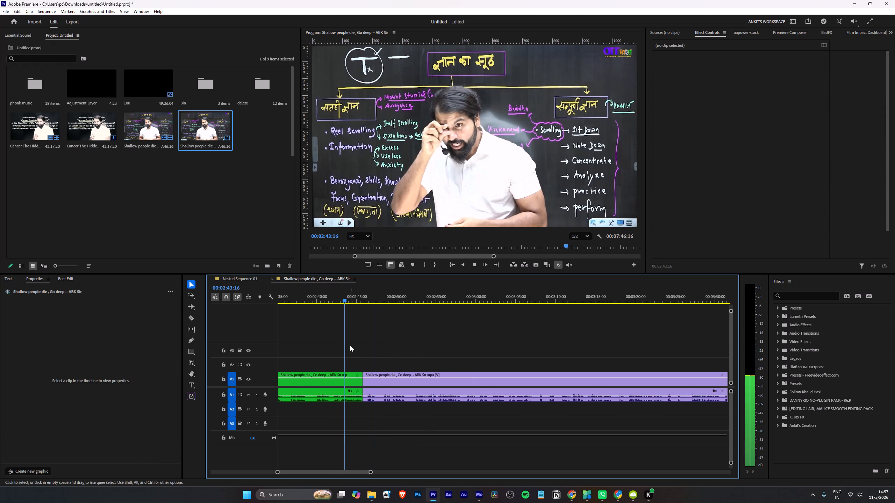
pyautogui.keyDown('alt'); pyautogui.scroll(14, 350, 345); pyautogui.keyUp('alt')
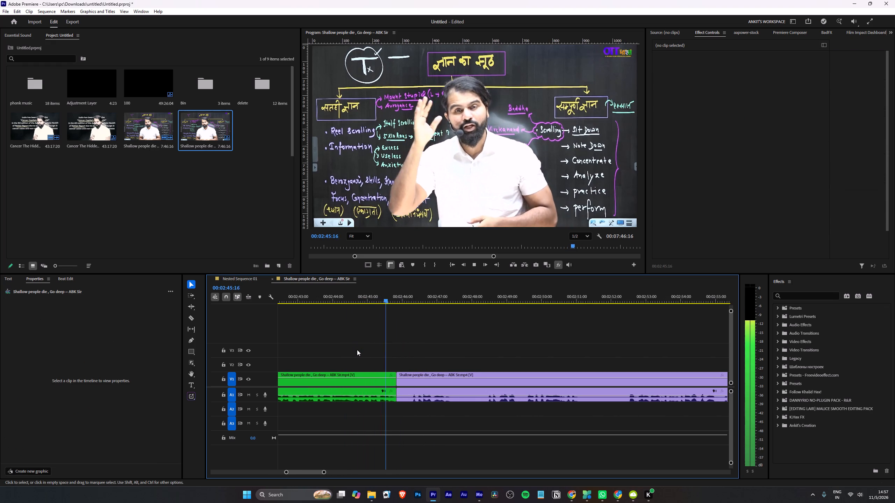
pyautogui.keyDown('alt'); pyautogui.scroll(-6, 390, 345); pyautogui.keyUp('alt')
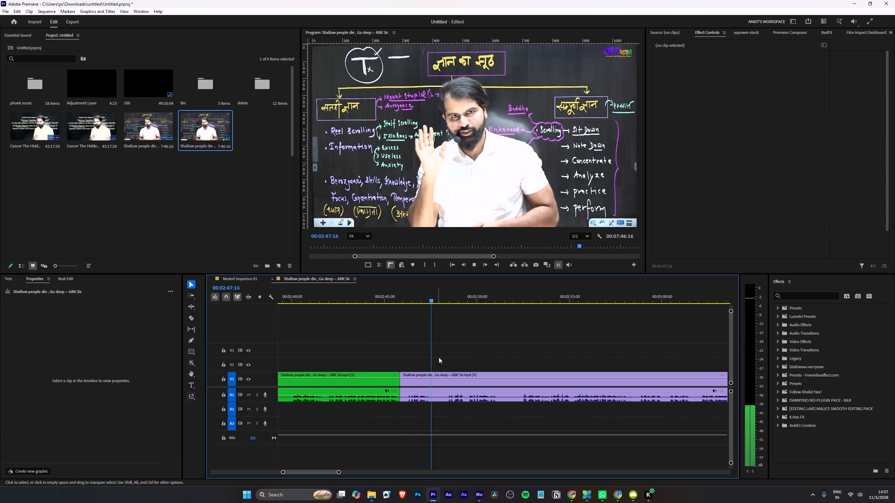
# Play the footage from about 00:02:47 onward at faster and normal speed to look for the next segment.
pyautogui.press('l')
pyautogui.scroll(-5, 472, 353)
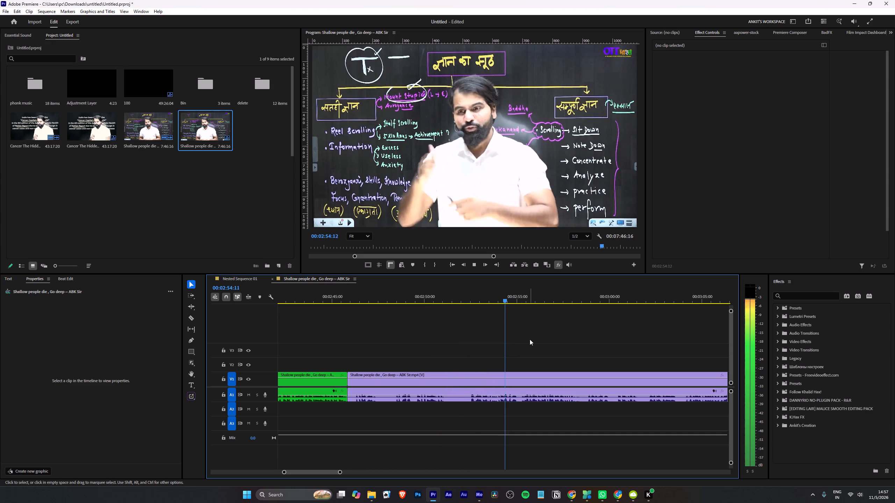
pyautogui.press('space')
pyautogui.press('space')
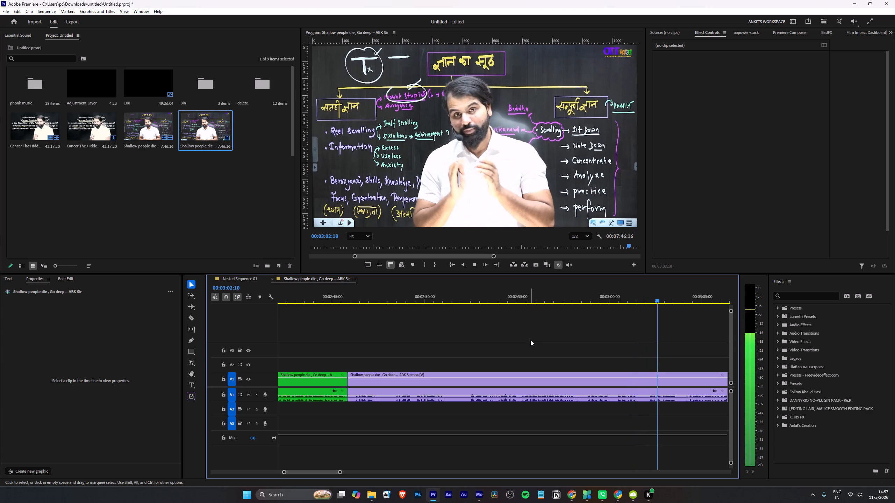
pyautogui.scroll(-7, 492, 328)
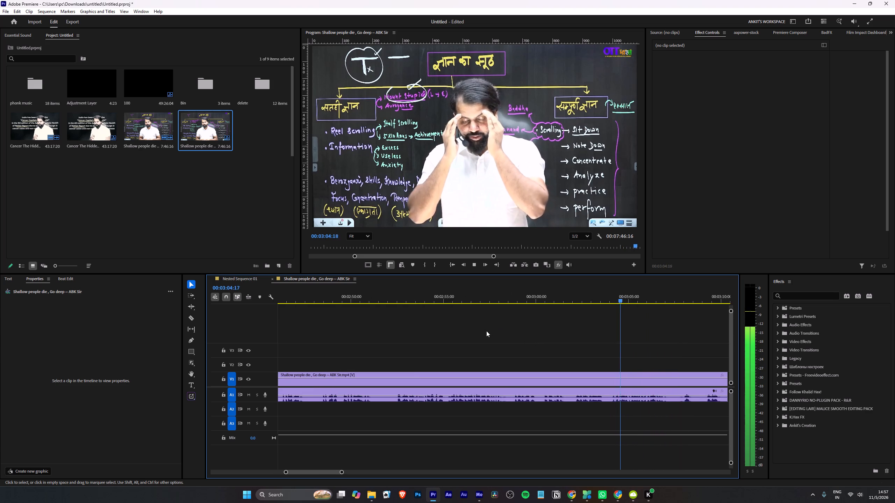
pyautogui.scroll(-8, 486, 331)
pyautogui.keyDown('alt'); pyautogui.scroll(-16, 478, 335); pyautogui.keyUp('alt')
pyautogui.keyDown('alt'); pyautogui.scroll(6, 405, 332); pyautogui.keyUp('alt')
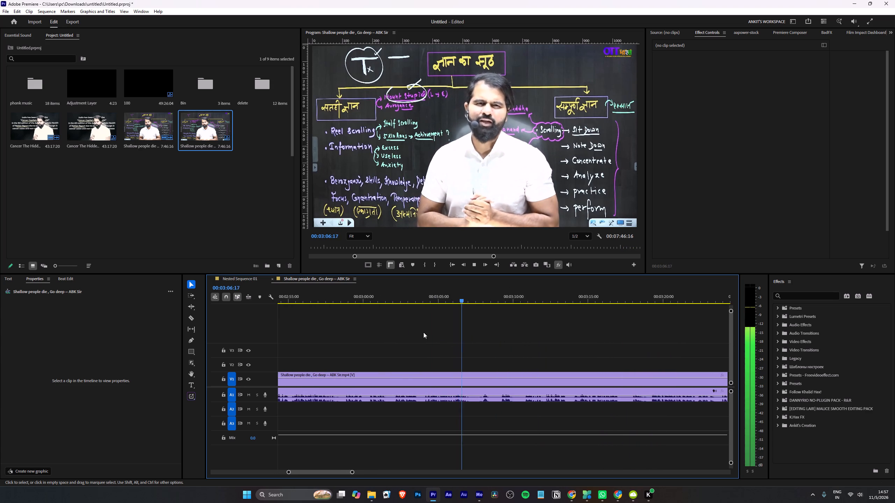
pyautogui.scroll(-8, 428, 334)
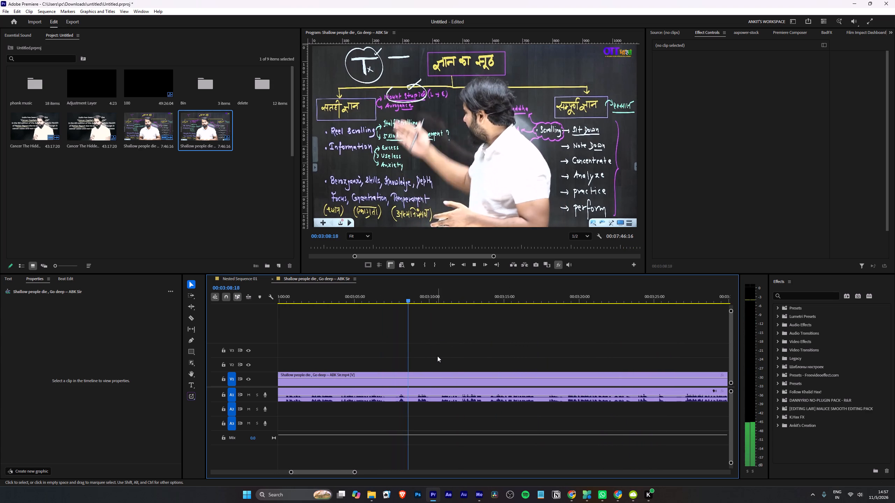
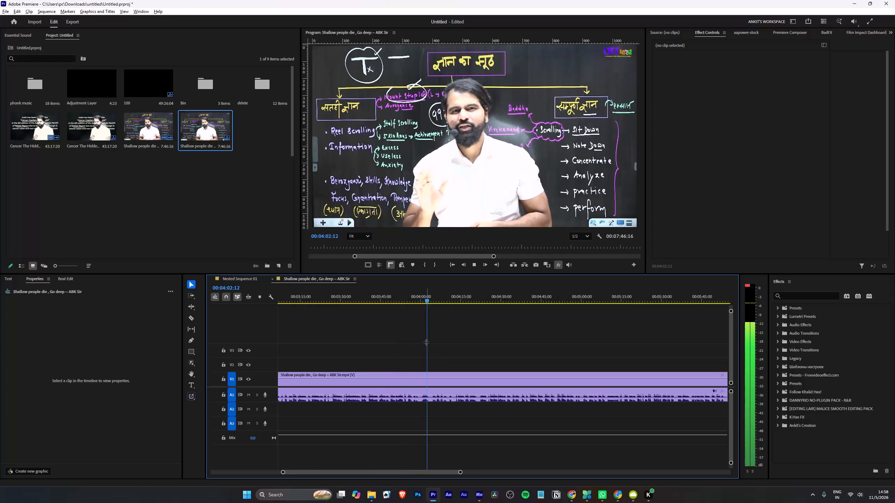
# Play the footage from about 00:04:02 onward and split the clip at about 00:04:13, just before the speech resumes.
pyautogui.keyDown('alt'); pyautogui.scroll(-4, 397, 356); pyautogui.keyUp('alt')
pyautogui.keyDown('alt'); pyautogui.scroll(20, 396, 357); pyautogui.keyUp('alt')
pyautogui.keyDown('alt'); pyautogui.scroll(6, 396, 357); pyautogui.keyUp('alt')
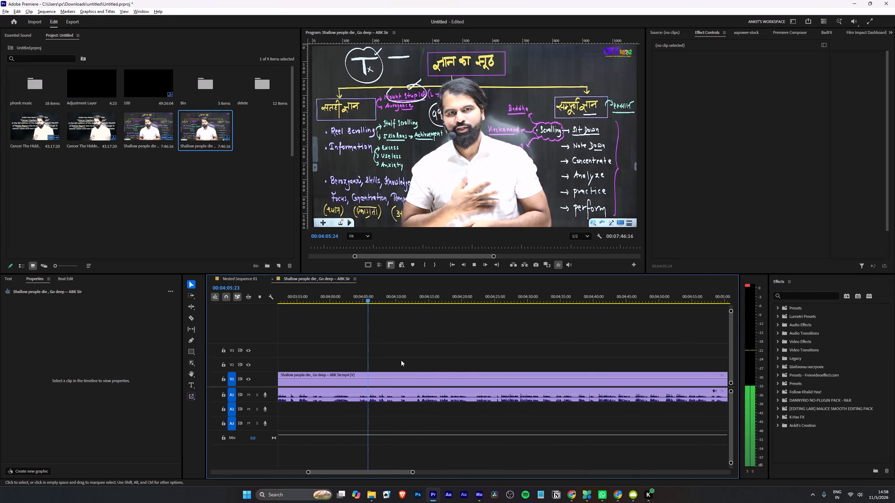
pyautogui.keyDown('alt'); pyautogui.scroll(3, 401, 360); pyautogui.keyUp('alt')
pyautogui.keyDown('alt'); pyautogui.scroll(4, 356, 350); pyautogui.keyUp('alt')
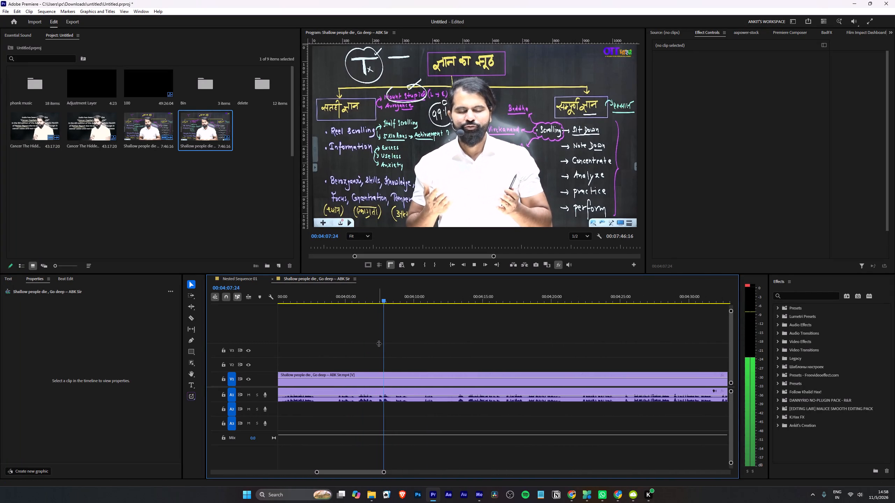
pyautogui.click(457, 293)
pyautogui.press('space')
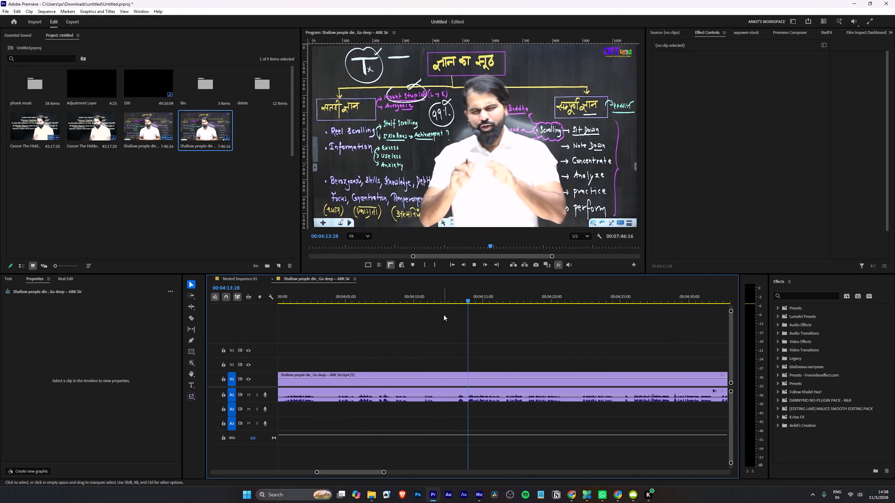
pyautogui.scroll(-6, 443, 315)
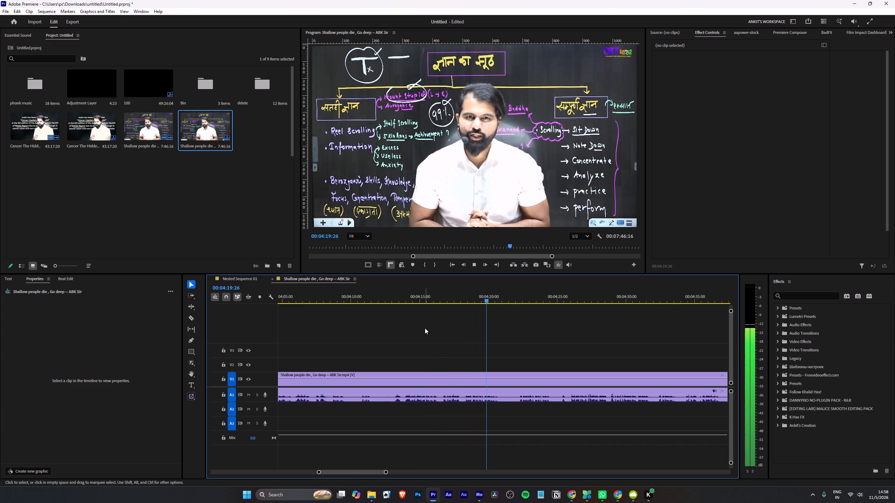
pyautogui.keyDown('alt'); pyautogui.scroll(5, 425, 327); pyautogui.keyUp('alt')
pyautogui.moveTo(377, 298); pyautogui.dragTo(376, 297)
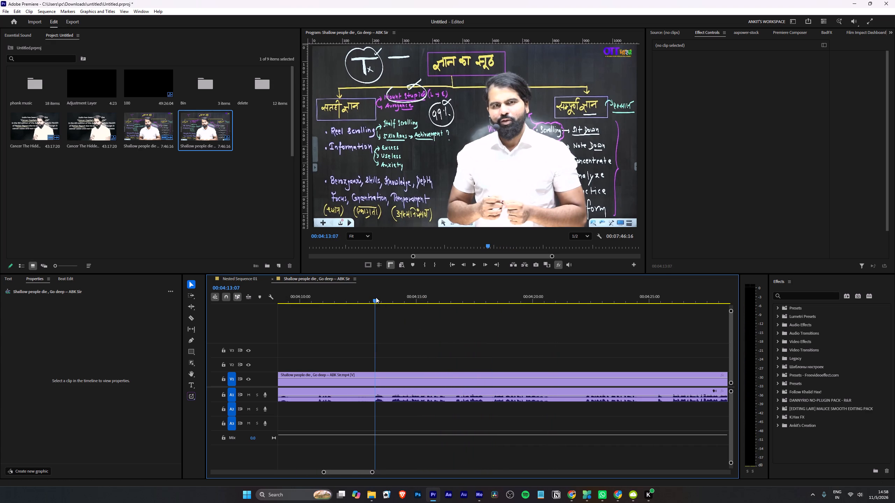
pyautogui.moveTo(376, 297); pyautogui.dragTo(373, 297)
pyautogui.press('w')
# Play the footage from the cut at about 00:04:13 to about 00:04:58 to look for the end of the segment.
pyautogui.press('space')
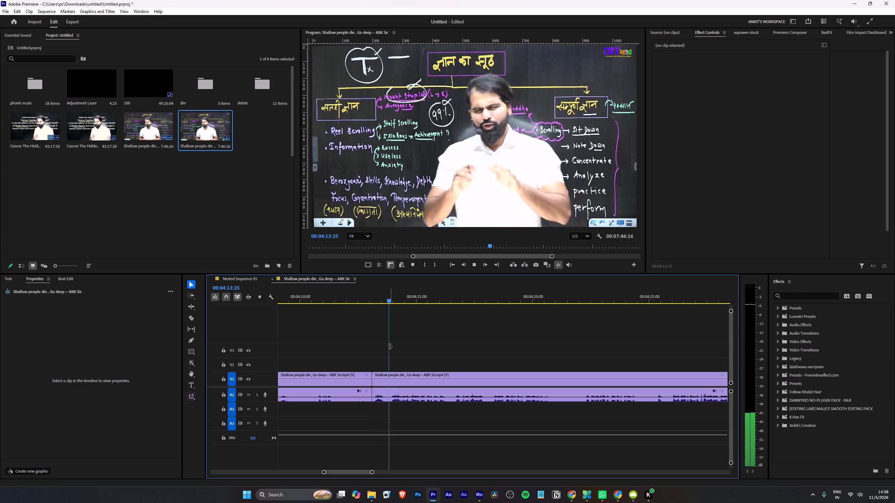
pyautogui.keyDown('alt'); pyautogui.scroll(5, 398, 349); pyautogui.keyUp('alt')
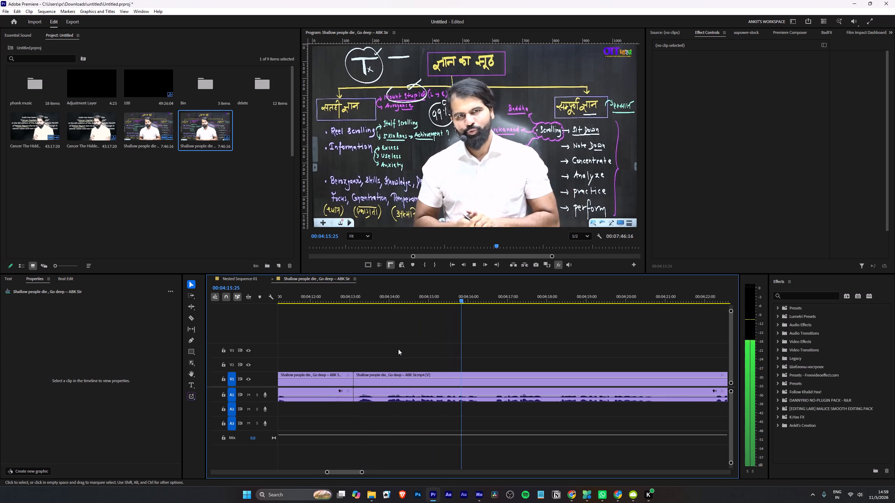
pyautogui.keyDown('alt'); pyautogui.scroll(-7, 398, 349); pyautogui.keyUp('alt')
pyautogui.scroll(-5, 398, 349)
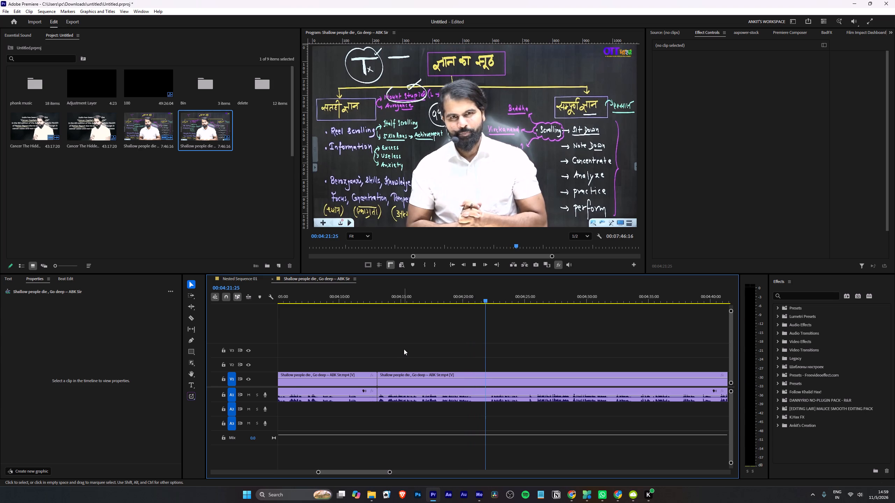
pyautogui.scroll(-7, 400, 329)
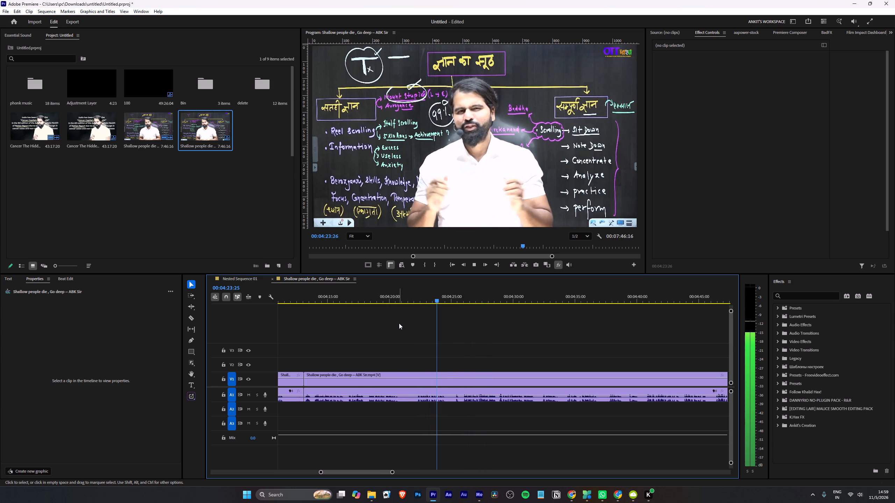
pyautogui.scroll(8, 399, 322)
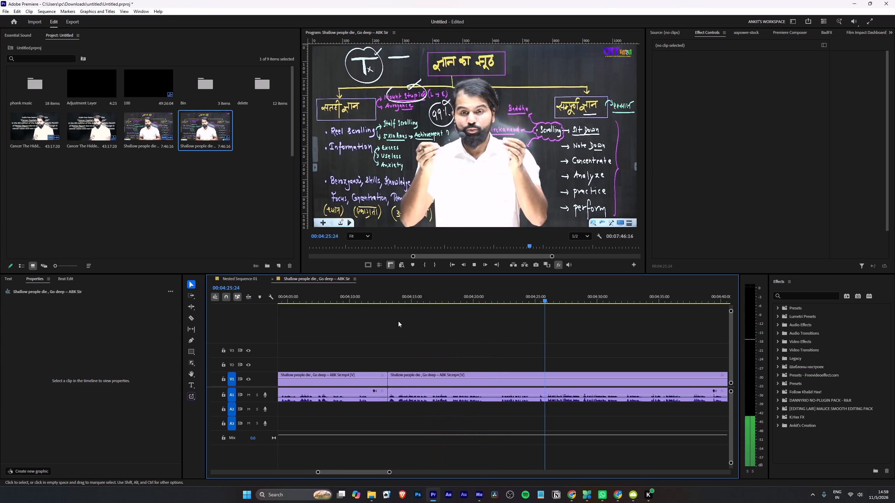
pyautogui.scroll(3, 397, 321)
pyautogui.scroll(-12, 396, 319)
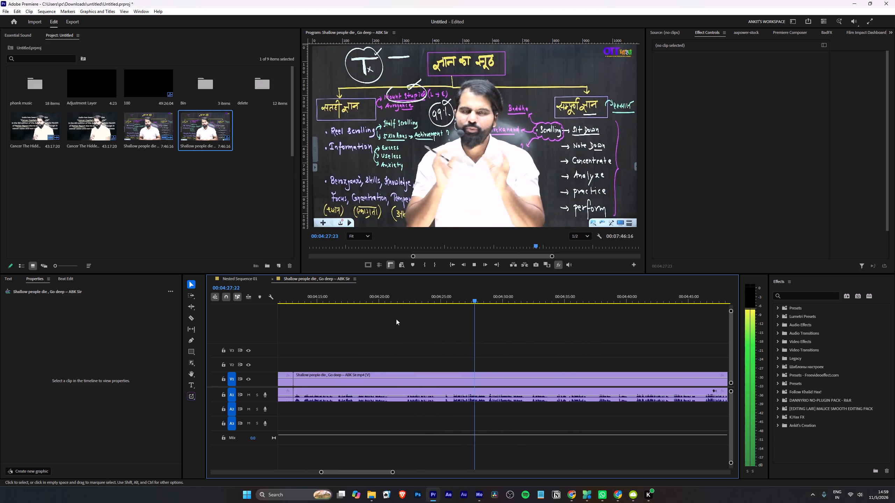
pyautogui.scroll(-9, 396, 319)
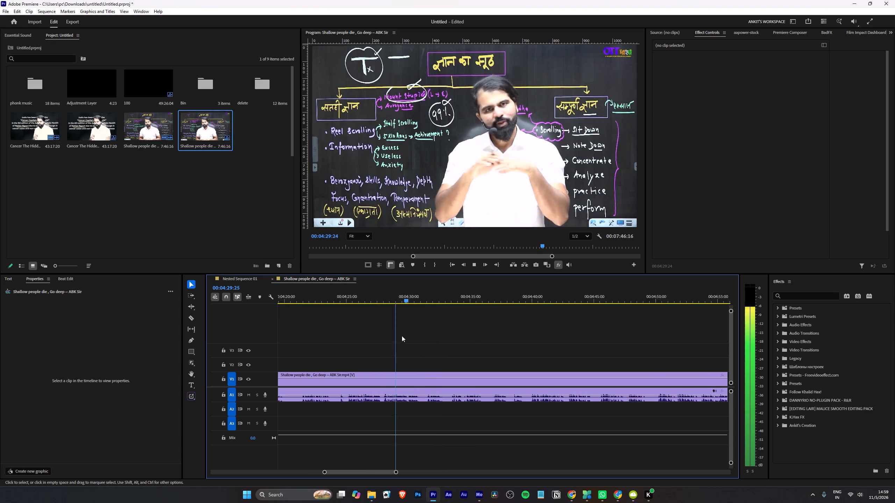
pyautogui.scroll(-3, 402, 336)
pyautogui.press('l')
pyautogui.scroll(-5, 426, 325)
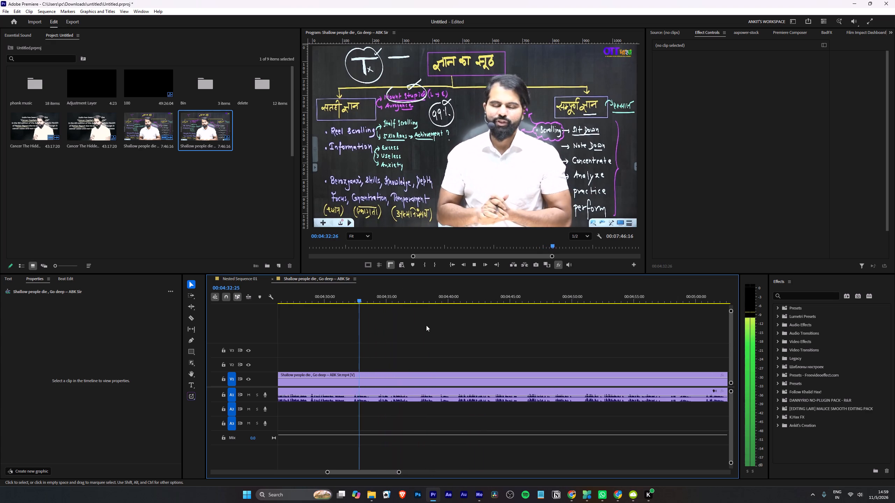
pyautogui.press('space')
pyautogui.press('space')
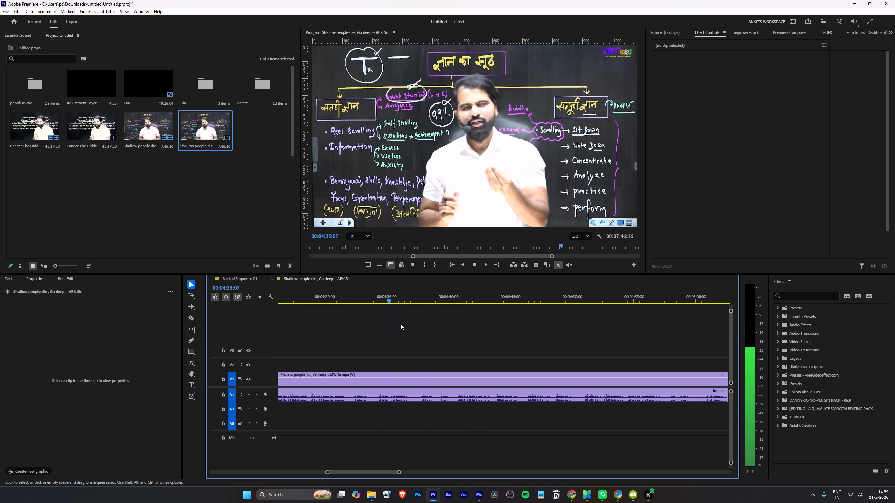
pyautogui.keyDown('alt'); pyautogui.scroll(-7, 402, 324); pyautogui.keyUp('alt')
pyautogui.scroll(7, 402, 324)
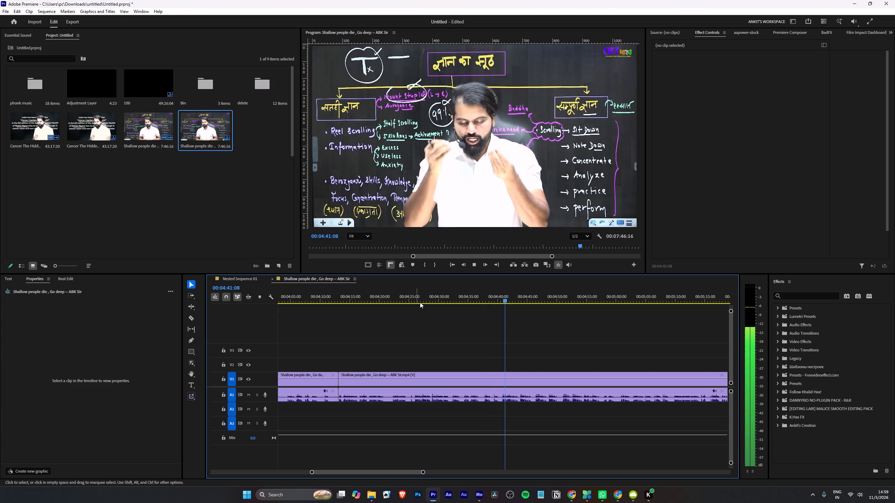
pyautogui.scroll(-6, 420, 302)
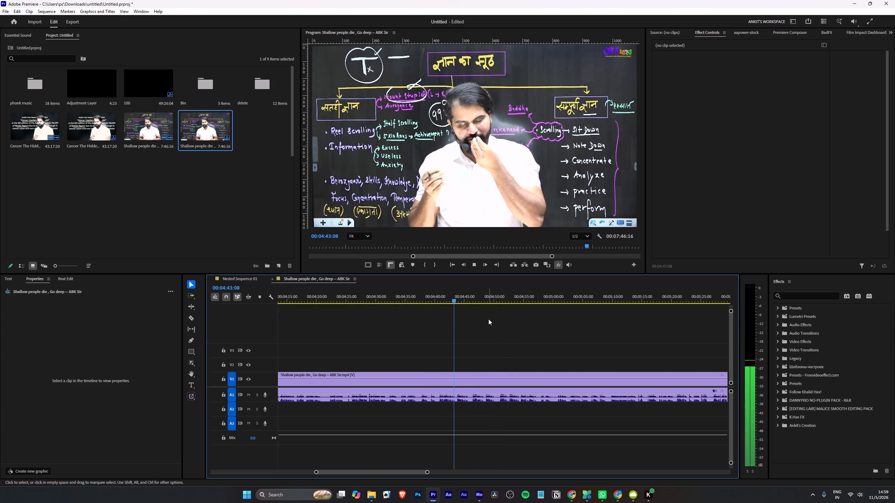
pyautogui.scroll(-5, 488, 319)
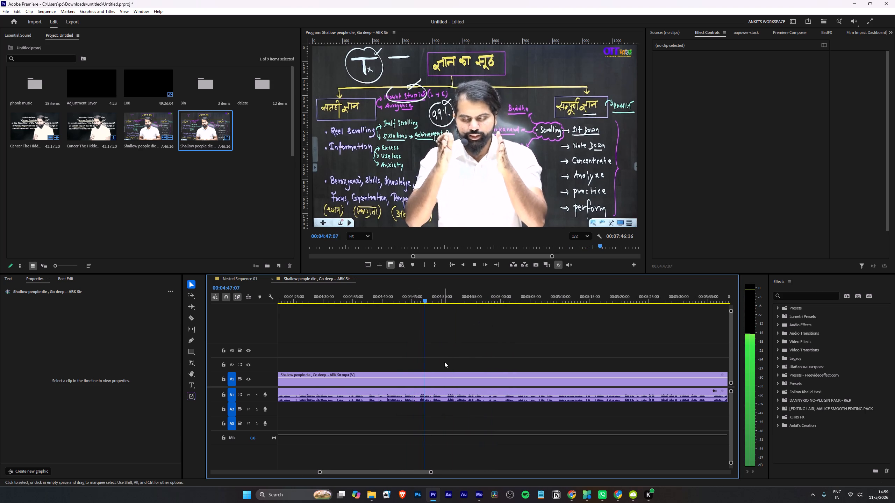
pyautogui.keyDown('alt'); pyautogui.scroll(11, 423, 335); pyautogui.keyUp('alt')
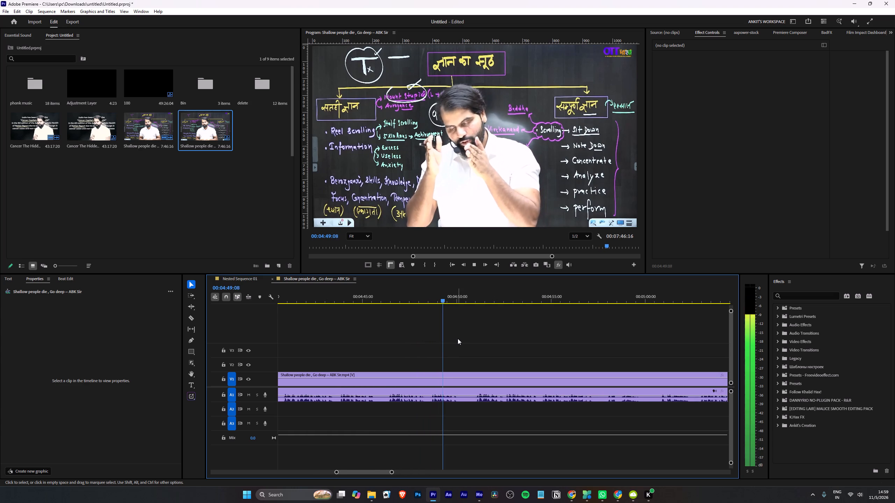
pyautogui.keyDown('alt'); pyautogui.scroll(5, 458, 339); pyautogui.keyUp('alt')
pyautogui.keyDown('alt'); pyautogui.scroll(-4, 489, 349); pyautogui.keyUp('alt')
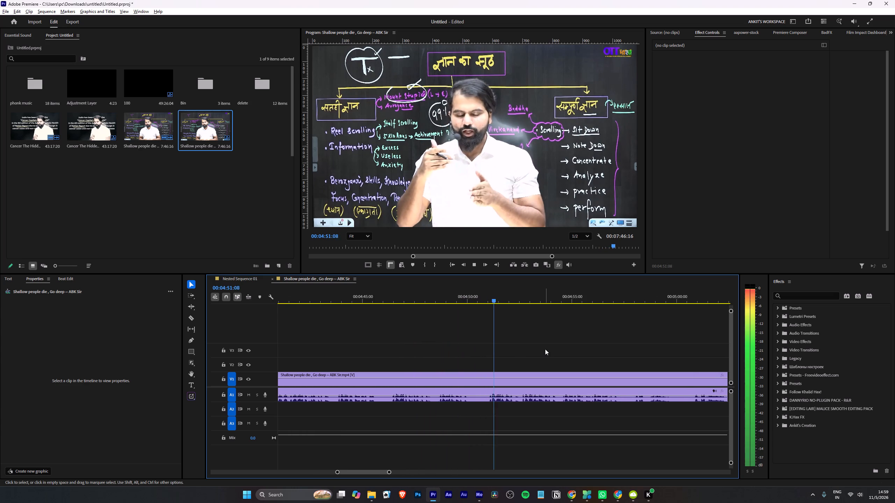
pyautogui.keyDown('alt'); pyautogui.scroll(3, 545, 349); pyautogui.keyUp('alt')
pyautogui.scroll(-9, 545, 349)
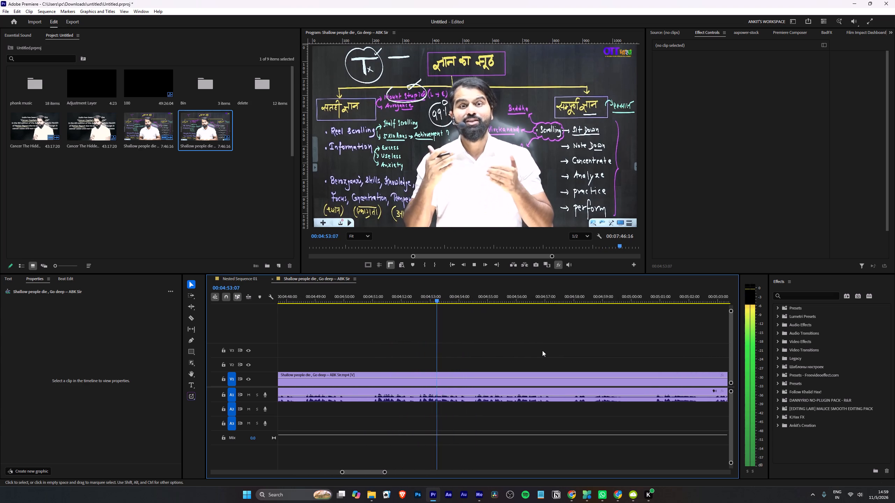
pyautogui.scroll(-8, 542, 350)
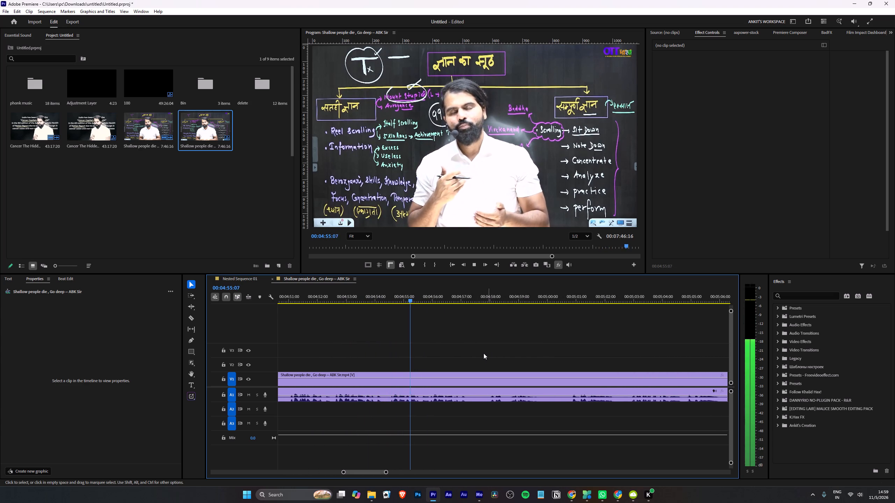
pyautogui.scroll(-4, 482, 353)
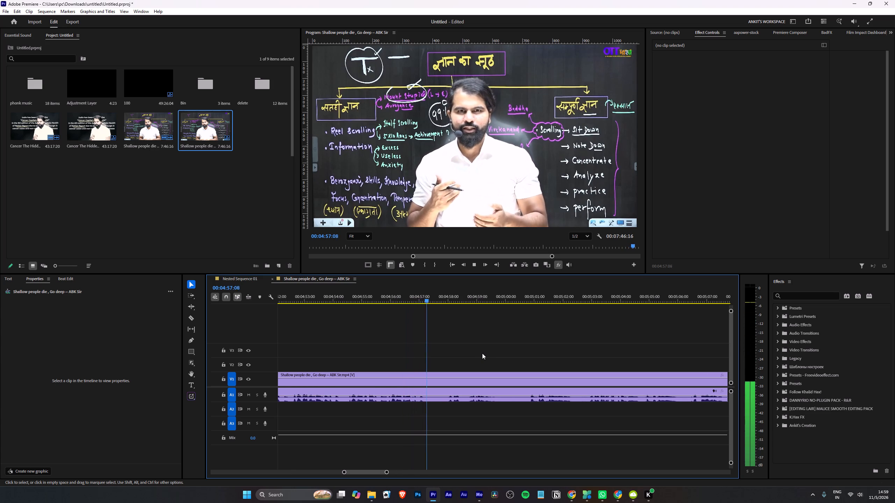
# Split the clip between 00:04:59 and 00:05:00, at the end of the chosen passage.
pyautogui.keyDown('alt'); pyautogui.scroll(3, 482, 353); pyautogui.keyUp('alt')
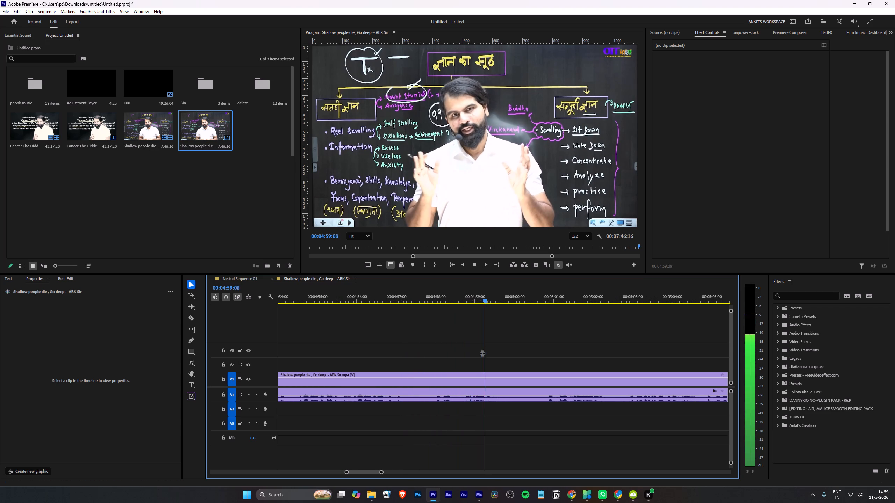
pyautogui.press('w')
# Change the label colour of the segment between the 00:04:13 cut and the cut just before 00:05:00 to green.
pyautogui.moveTo(439, 362); pyautogui.dragTo(445, 414)
pyautogui.press('3')
pyautogui.press('space')
pyautogui.click(424, 344)
# Play the footage after the new green segment to about 00:05:21, return to the pause before 00:05:10 and split the clip at 00:05:09:25.
pyautogui.keyDown('alt'); pyautogui.scroll(-8, 424, 345); pyautogui.keyUp('alt')
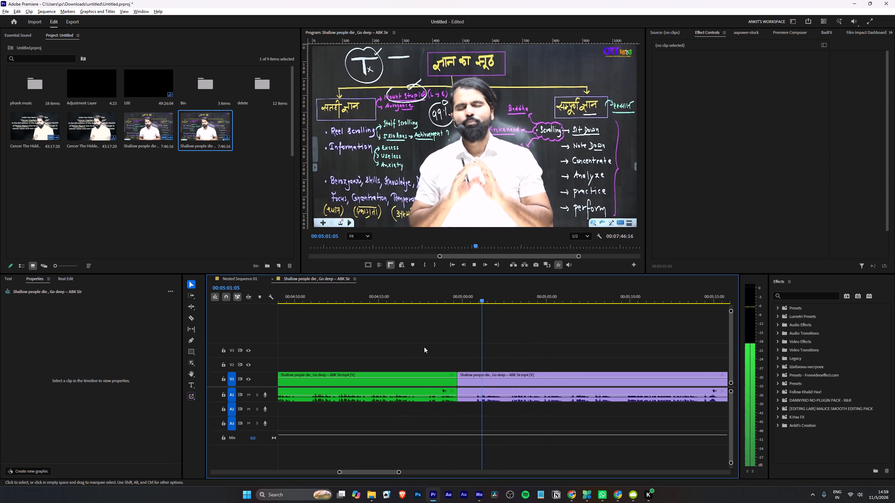
pyautogui.scroll(-3, 424, 348)
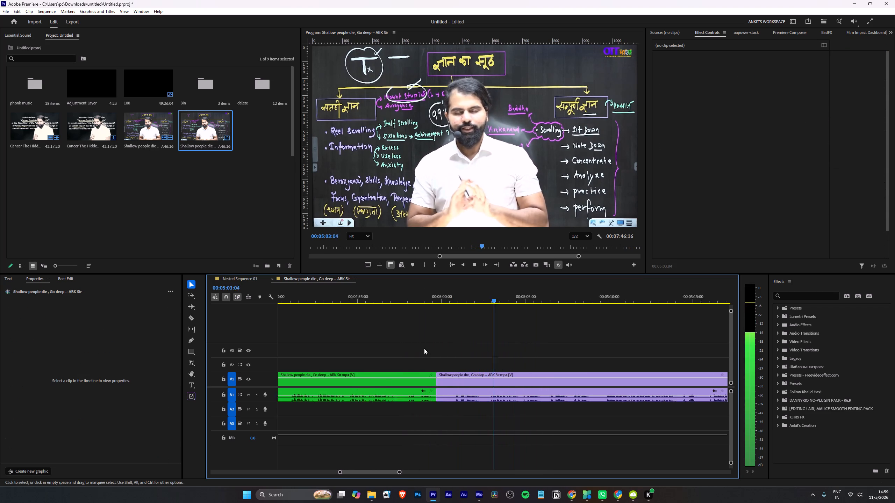
pyautogui.scroll(-6, 424, 348)
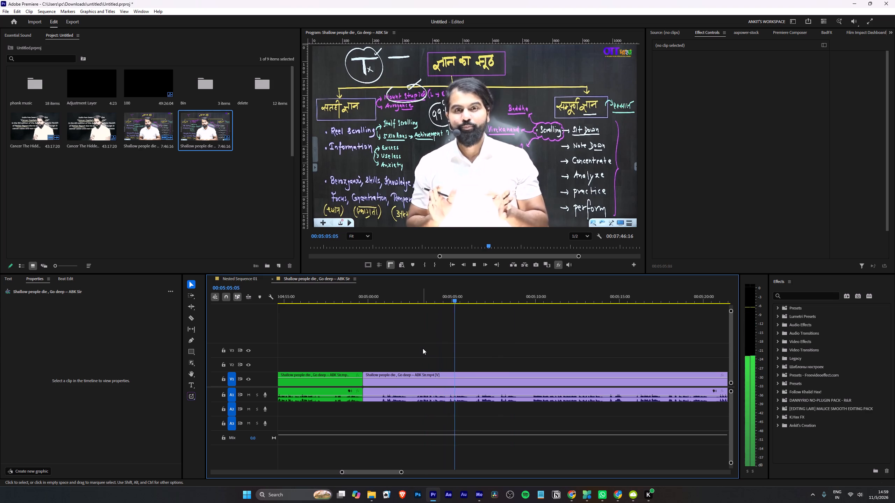
pyautogui.scroll(-6, 423, 348)
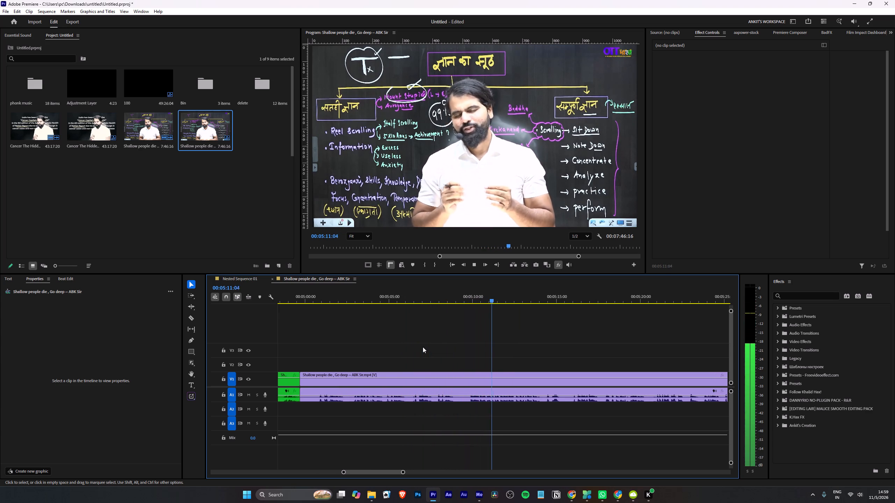
pyautogui.scroll(-7, 423, 347)
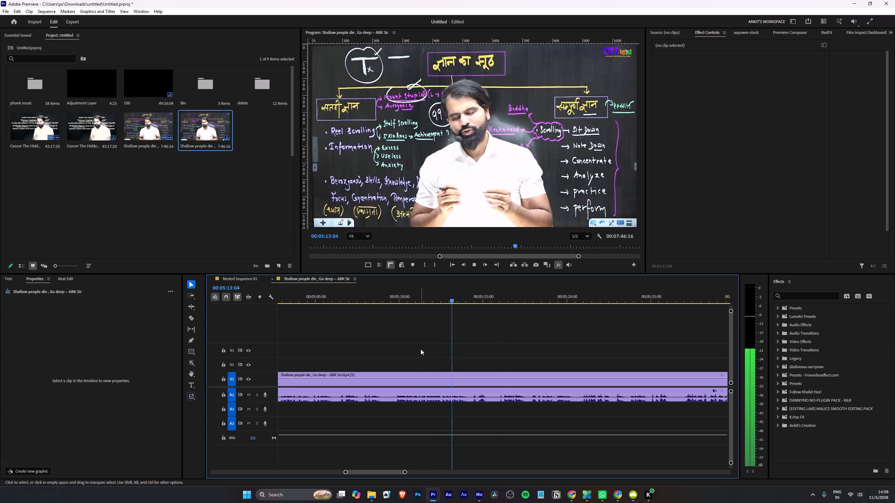
pyautogui.scroll(-5, 414, 352)
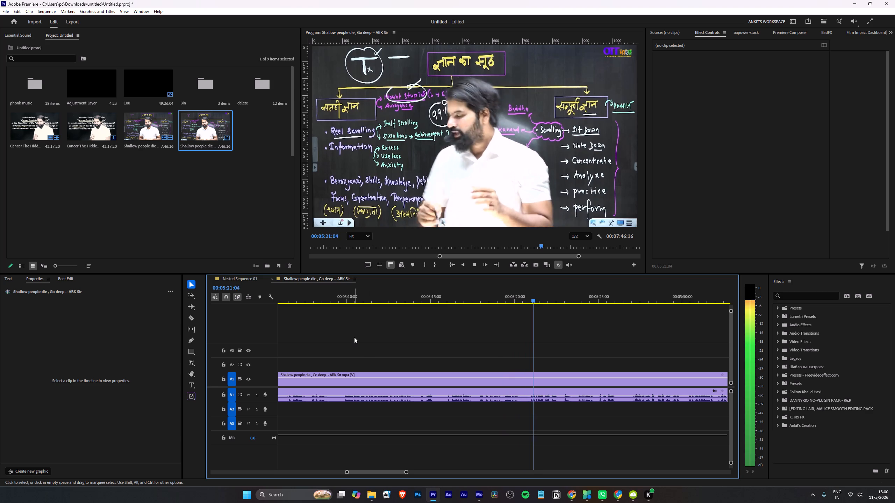
pyautogui.click(343, 301)
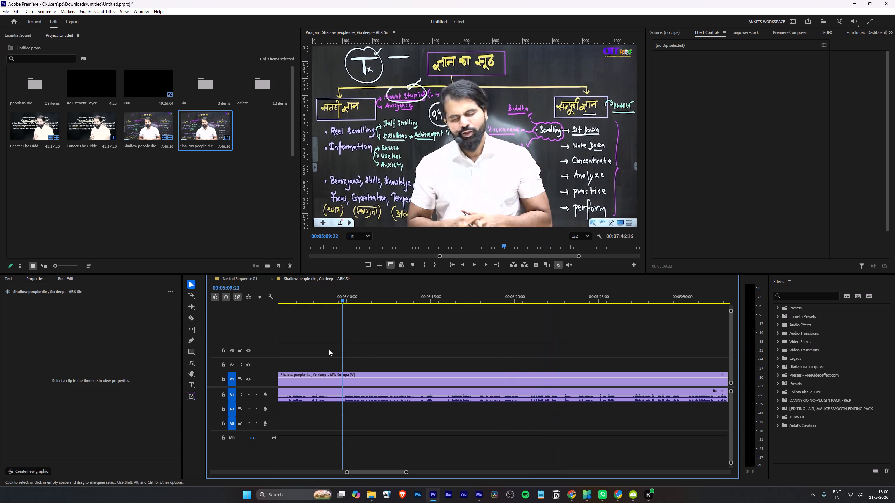
pyautogui.keyDown('alt'); pyautogui.scroll(15, 329, 355); pyautogui.keyUp('alt')
pyautogui.press('space')
pyautogui.press('space')
pyautogui.click(365, 297)
pyautogui.press('w')
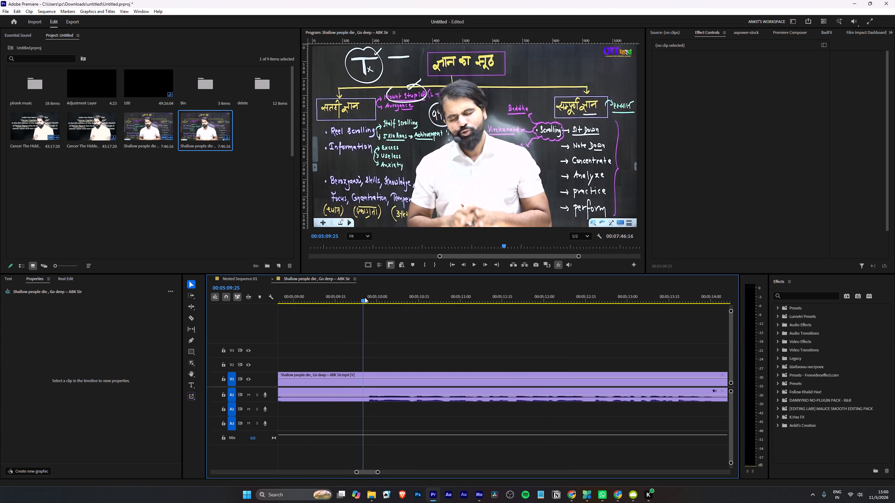
# Play the footage from the 00:05:09:25 cut to about 00:05:43 to look for the end of the segment.
pyautogui.press('space')
pyautogui.keyDown('alt'); pyautogui.scroll(-6, 357, 351); pyautogui.keyUp('alt')
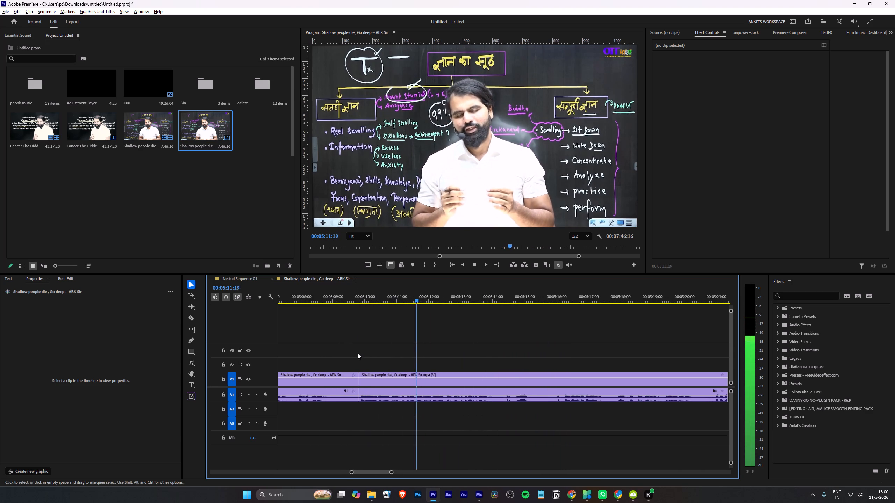
pyautogui.keyDown('alt'); pyautogui.scroll(-8, 358, 353); pyautogui.keyUp('alt')
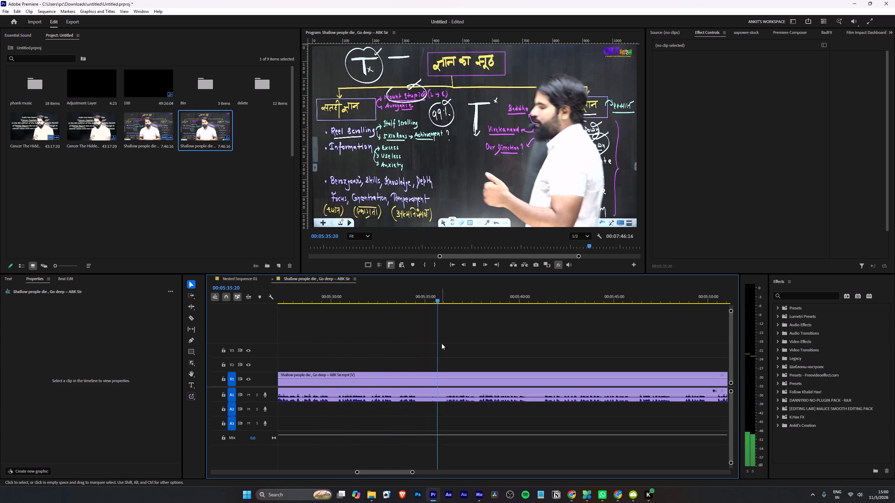
pyautogui.scroll(-3, 470, 360)
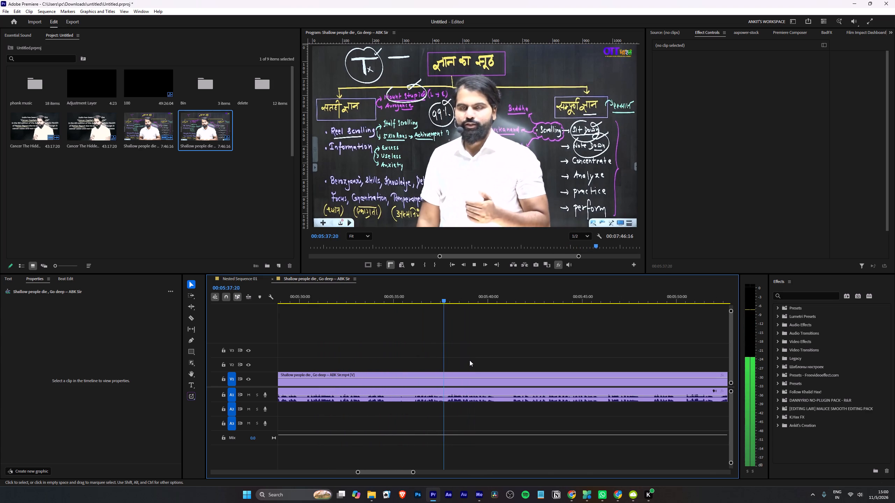
pyautogui.keyDown('alt'); pyautogui.scroll(3, 514, 367); pyautogui.keyUp('alt')
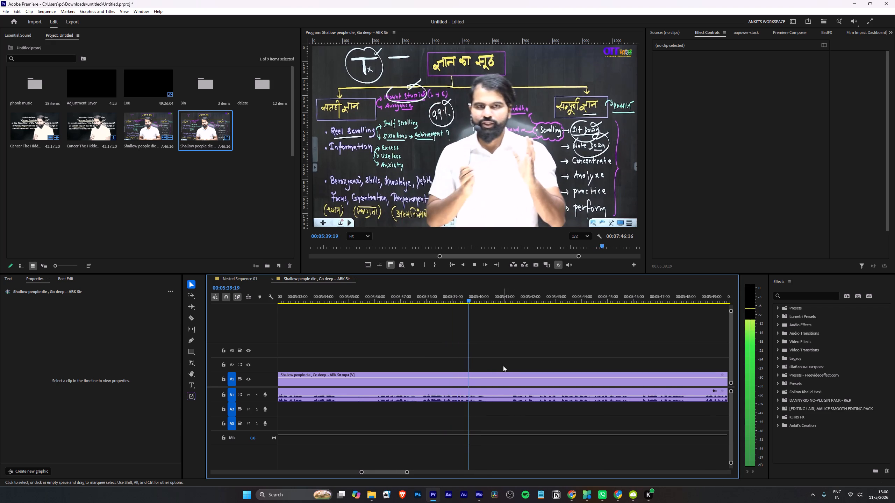
pyautogui.scroll(-3, 503, 366)
pyautogui.keyDown('alt'); pyautogui.scroll(-5, 497, 369); pyautogui.keyUp('alt')
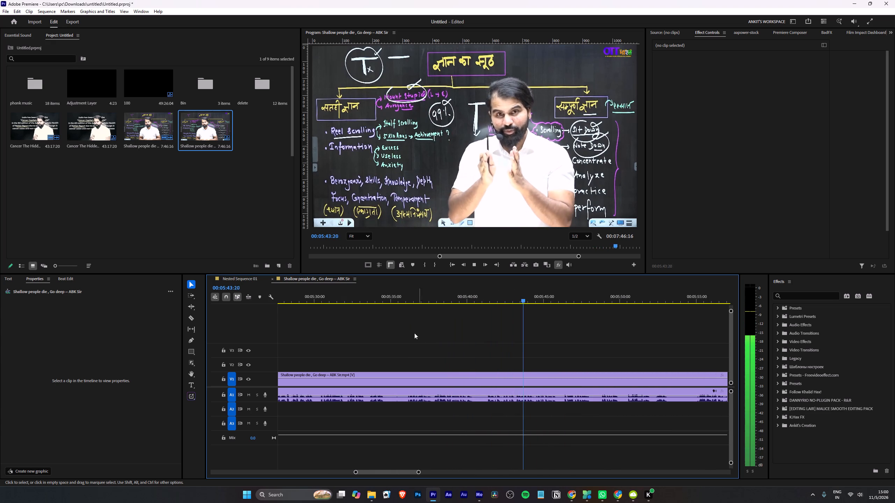
# Return to the passage around 00:05:36, replay it and split the clip at the pause at 00:05:37:21.
pyautogui.click(419, 296)
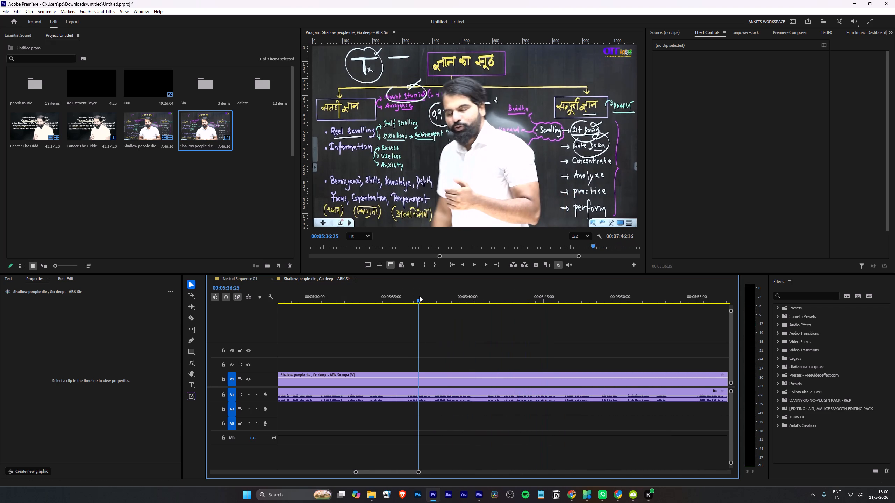
pyautogui.press('space')
pyautogui.keyDown('alt'); pyautogui.scroll(10, 425, 350); pyautogui.keyUp('alt')
pyautogui.moveTo(380, 293); pyautogui.dragTo(370, 296)
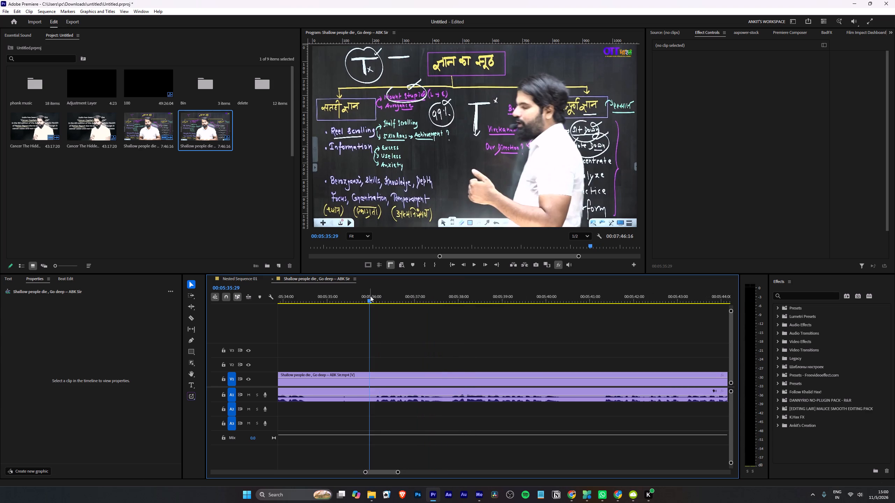
pyautogui.press('space')
pyautogui.keyDown('alt'); pyautogui.scroll(5, 409, 343); pyautogui.keyUp('alt')
pyautogui.press('space')
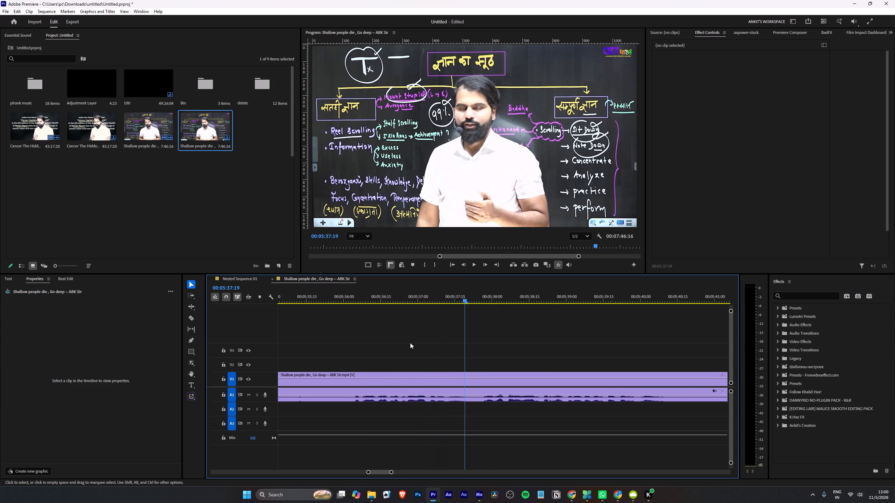
pyautogui.moveTo(455, 289); pyautogui.dragTo(460, 299)
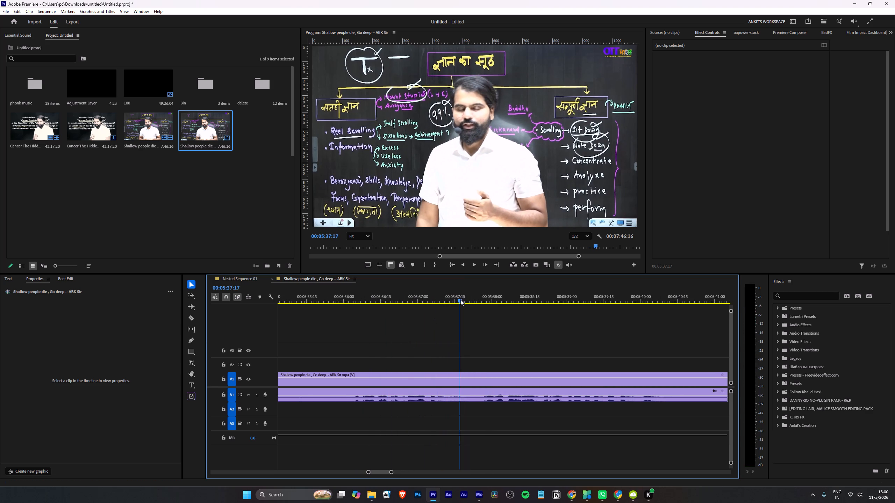
pyautogui.moveTo(460, 299); pyautogui.dragTo(460, 305)
pyautogui.moveTo(460, 299); pyautogui.dragTo(470, 299)
pyautogui.press('w')
# Change the label colour of the segment between the 00:05:09:25 and 00:05:37:21 cuts to green.
pyautogui.moveTo(411, 336); pyautogui.dragTo(411, 439)
pyautogui.press('3')
# Play the footage after the 00:05:37:21 cut to about 00:06:09 to look for the next usable passage.
pyautogui.press('space')
pyautogui.keyDown('alt'); pyautogui.scroll(-20, 409, 306); pyautogui.keyUp('alt')
pyautogui.keyDown('alt'); pyautogui.scroll(-13, 409, 306); pyautogui.keyUp('alt')
pyautogui.scroll(-6, 428, 341)
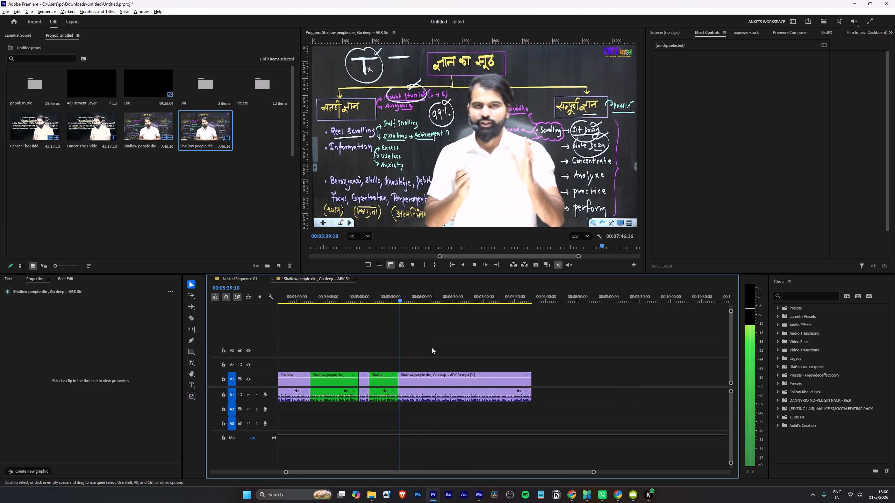
pyautogui.scroll(-9, 432, 348)
pyautogui.scroll(5, 430, 358)
pyautogui.keyDown('alt'); pyautogui.scroll(7, 424, 357); pyautogui.keyUp('alt')
pyautogui.keyDown('alt'); pyautogui.scroll(-20, 438, 344); pyautogui.keyUp('alt')
pyautogui.keyDown('alt'); pyautogui.scroll(-3, 438, 344); pyautogui.keyUp('alt')
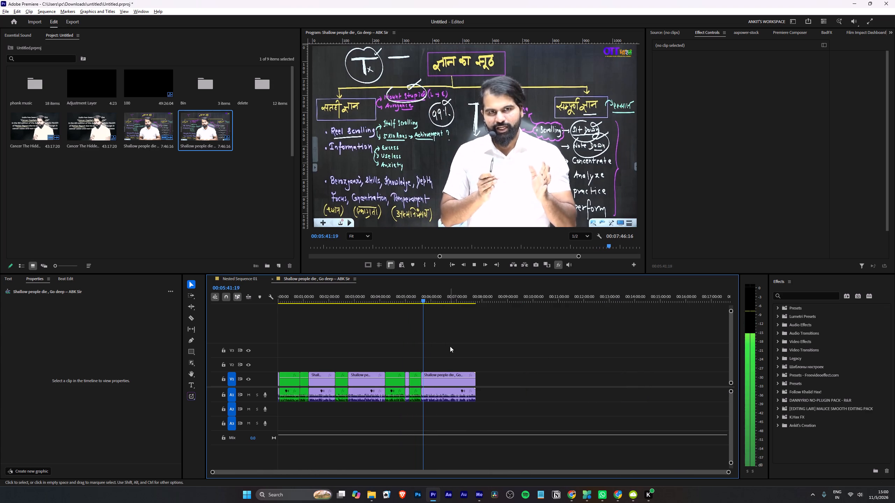
pyautogui.keyDown('alt'); pyautogui.scroll(18, 428, 373); pyautogui.keyUp('alt')
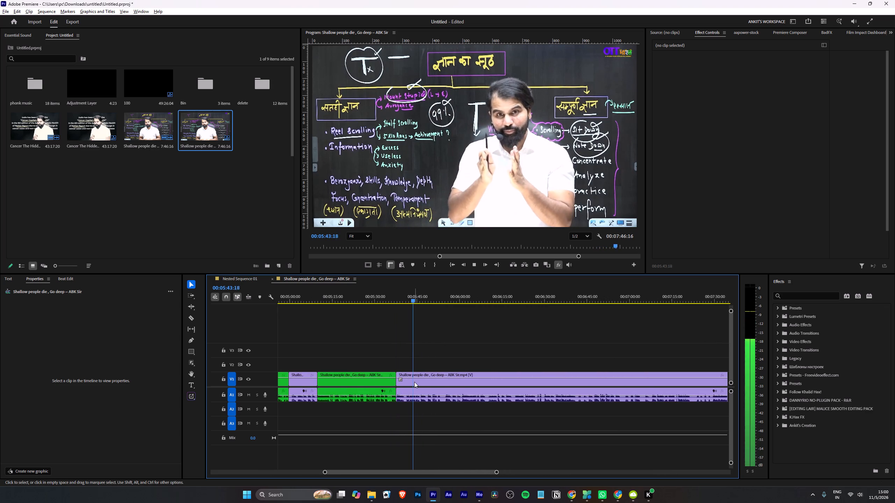
pyautogui.keyDown('alt'); pyautogui.scroll(19, 414, 382); pyautogui.keyUp('alt')
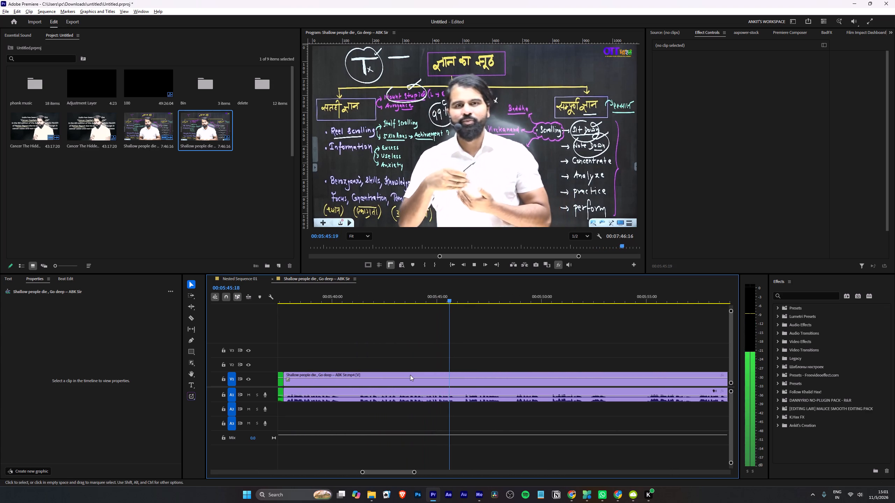
pyautogui.scroll(-7, 410, 375)
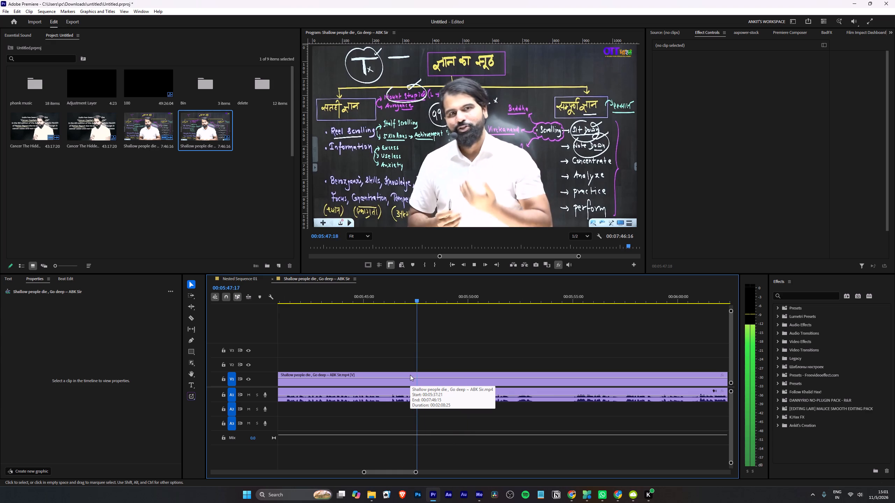
pyautogui.keyDown('alt'); pyautogui.scroll(-7, 410, 375); pyautogui.keyUp('alt')
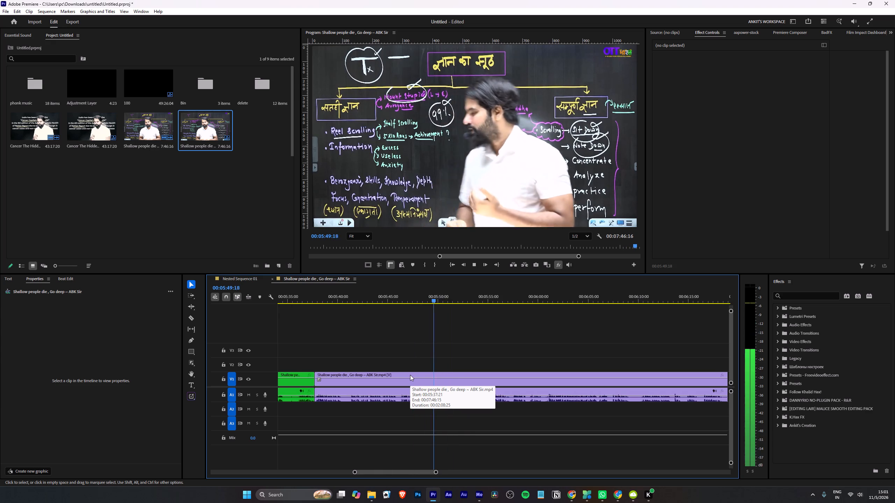
pyautogui.keyDown('alt'); pyautogui.scroll(-6, 445, 359); pyautogui.keyUp('alt')
pyautogui.click(428, 345)
pyautogui.scroll(-9, 428, 345)
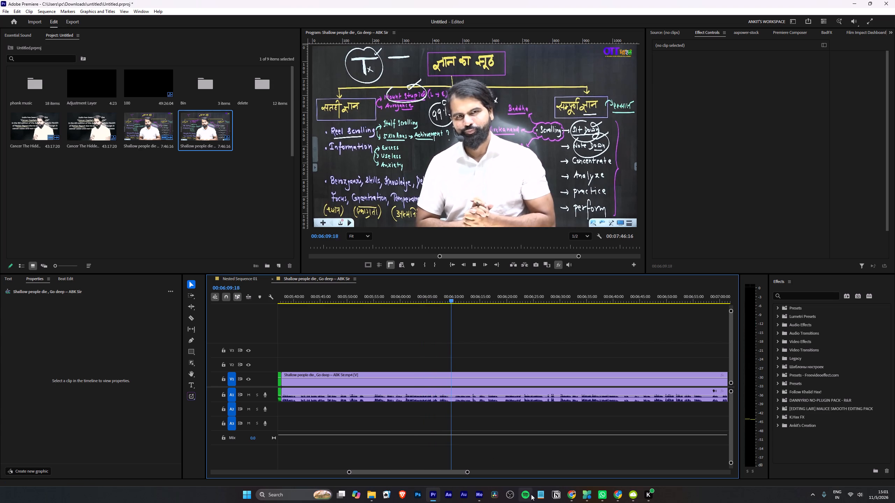
# Switch to Chrome, open the OTT Bharat channel from the video page and look through its live-stream videos.
pyautogui.click(616, 491)
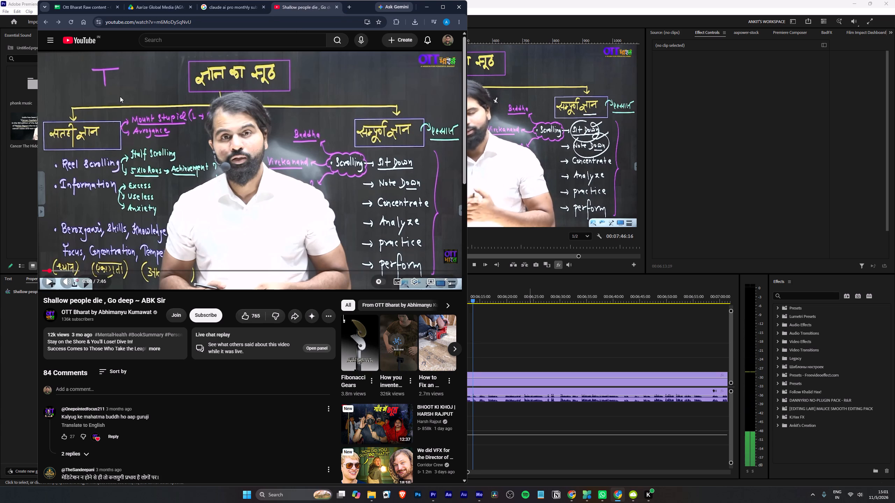
pyautogui.click(100, 312)
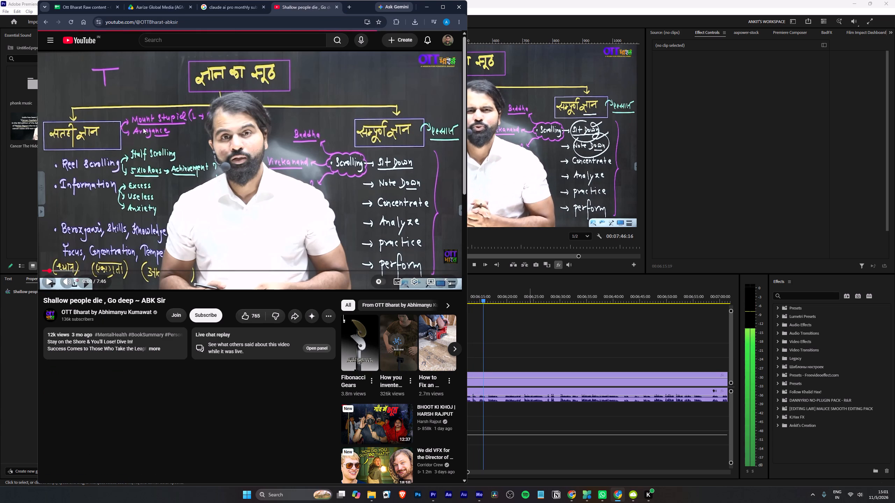
pyautogui.click(163, 199)
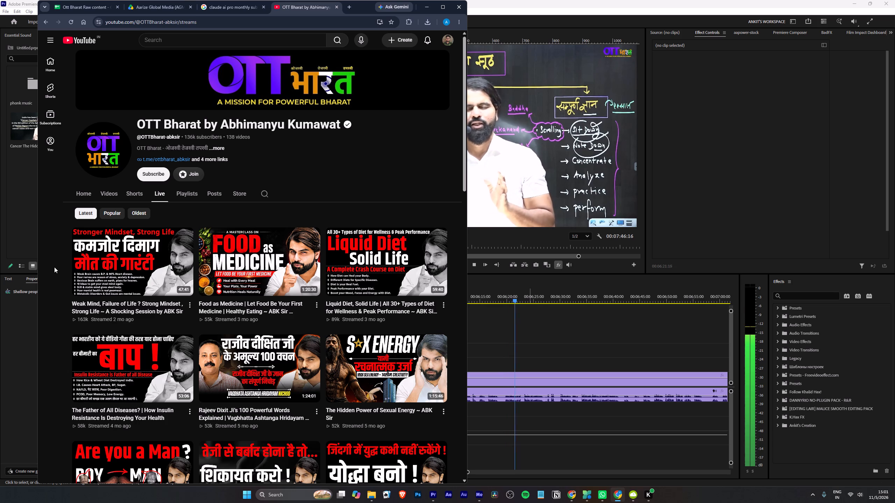
pyautogui.scroll(-12, 54, 267)
pyautogui.scroll(3, 54, 267)
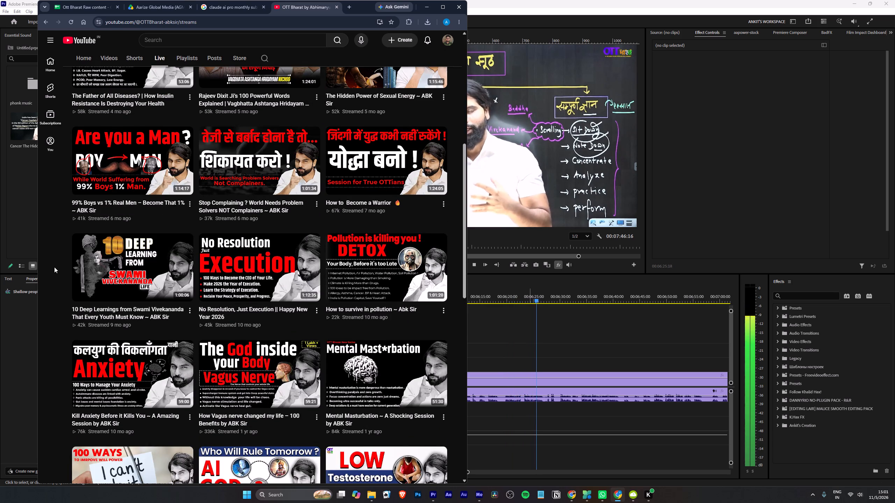
pyautogui.scroll(1, 54, 267)
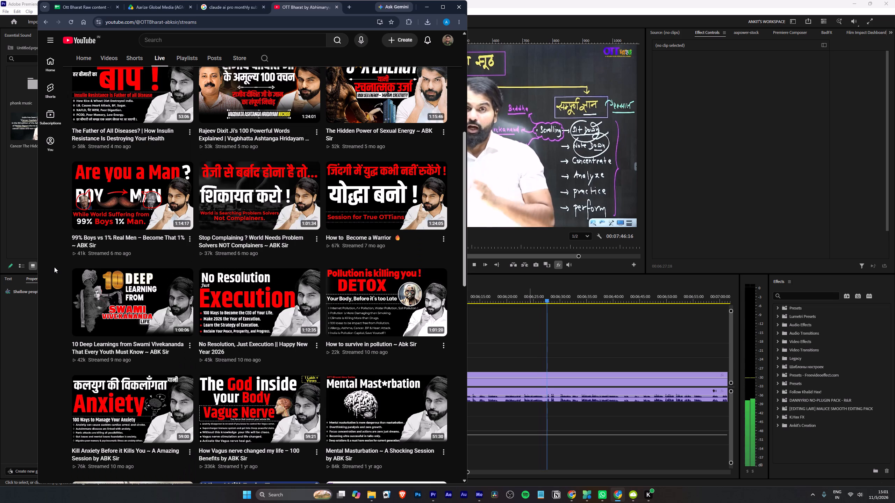
pyautogui.scroll(-6, 54, 267)
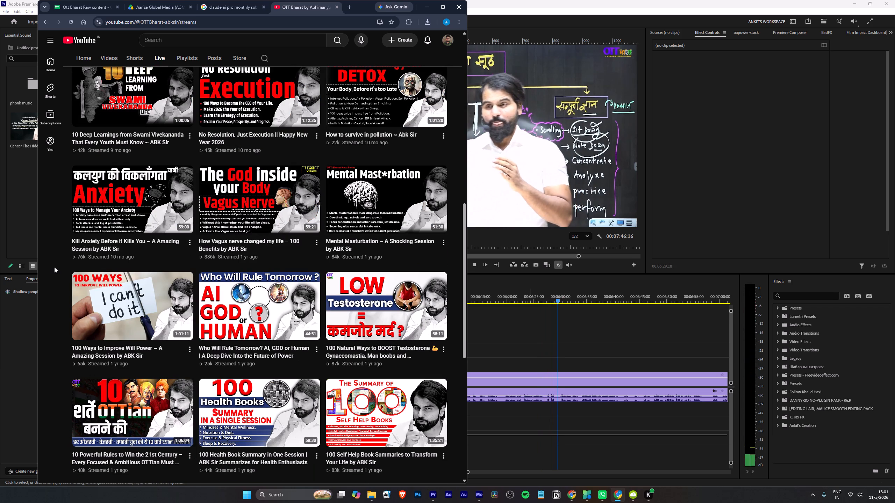
# Back in Premiere, replay the footage from about 00:05:43 and split the clip at the pause at 00:05:50:15.
pyautogui.click(561, 344)
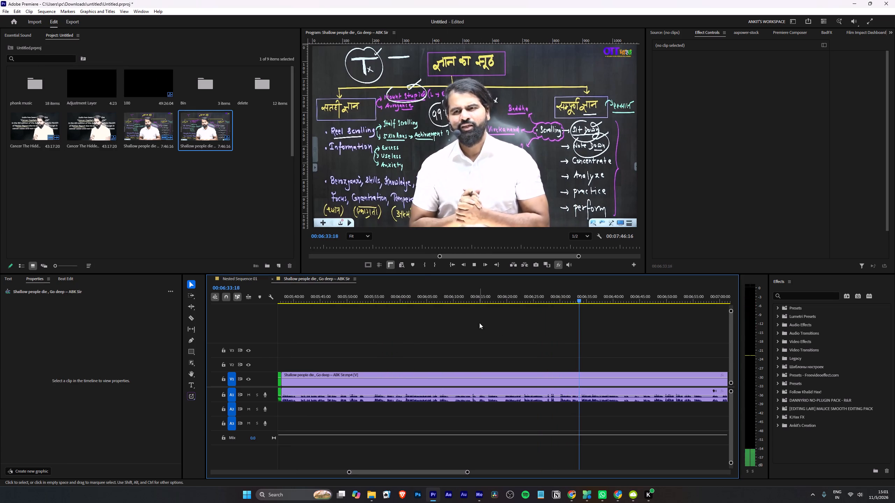
pyautogui.moveTo(409, 295); pyautogui.dragTo(371, 328)
pyautogui.press('space')
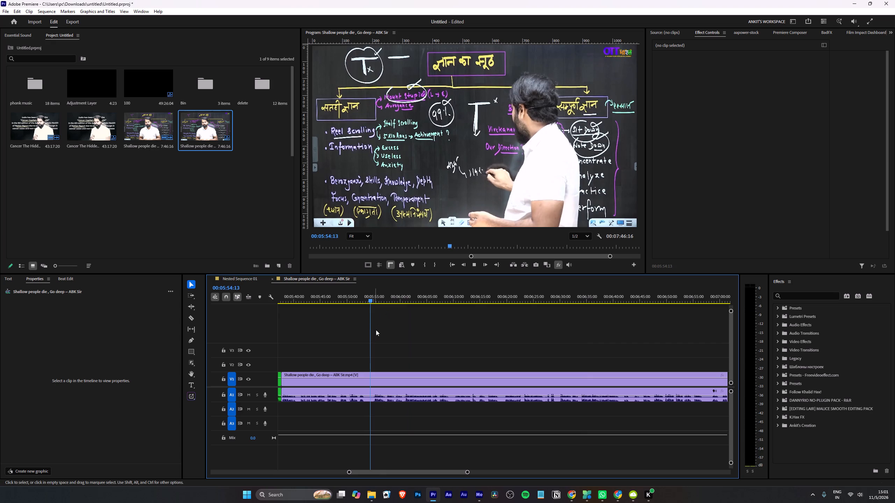
pyautogui.click(314, 297)
pyautogui.press('space')
pyautogui.keyDown('alt'); pyautogui.scroll(3, 321, 331); pyautogui.keyUp('alt')
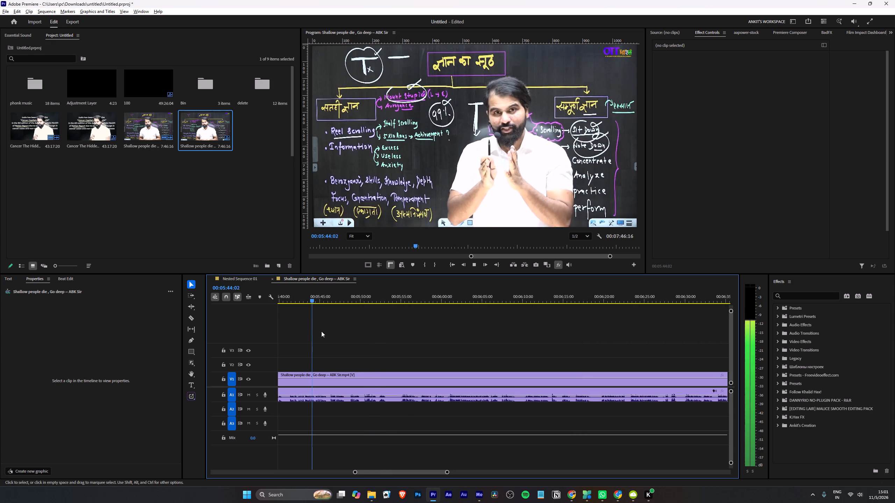
pyautogui.keyDown('alt'); pyautogui.scroll(10, 321, 331); pyautogui.keyUp('alt')
pyautogui.keyDown('alt'); pyautogui.scroll(4, 345, 353); pyautogui.keyUp('alt')
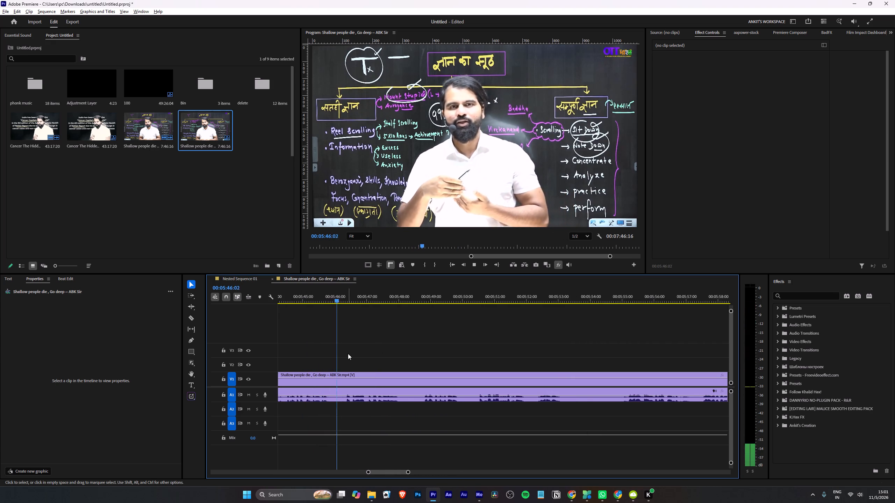
pyautogui.keyDown('alt'); pyautogui.scroll(3, 349, 353); pyautogui.keyUp('alt')
pyautogui.scroll(-2, 451, 365)
pyautogui.keyDown('alt'); pyautogui.scroll(-1, 451, 365); pyautogui.keyUp('alt')
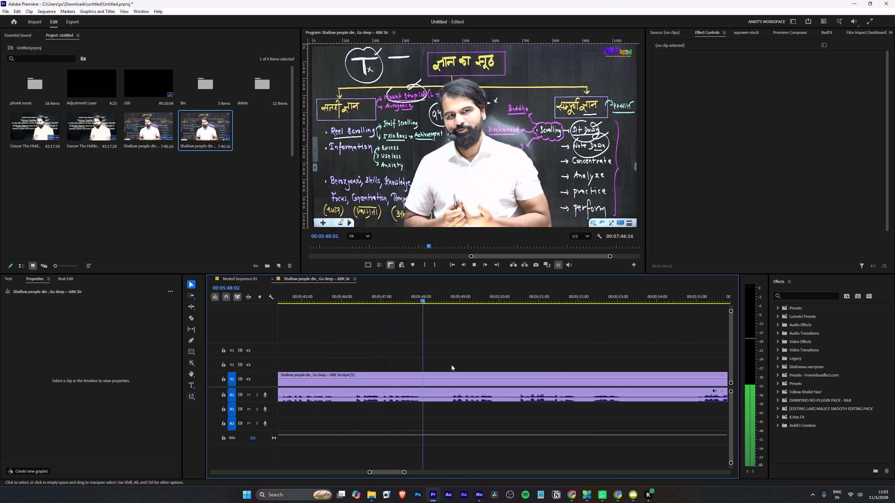
pyautogui.scroll(-5, 474, 365)
pyautogui.click(470, 362)
pyautogui.scroll(-6, 470, 362)
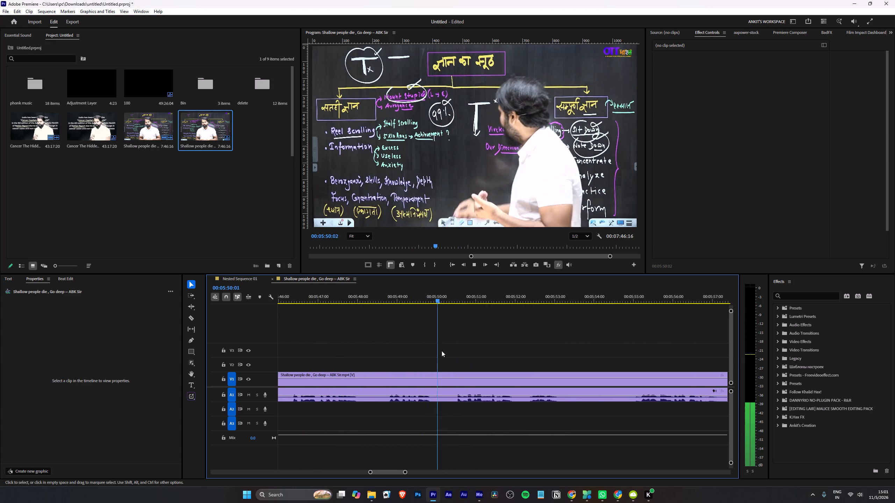
pyautogui.keyDown('alt'); pyautogui.scroll(3, 574, 346); pyautogui.keyUp('alt')
pyautogui.moveTo(422, 299); pyautogui.dragTo(414, 303)
pyautogui.press('w')
# Play the footage from the 00:05:50:15 cut to about 00:06:40, looking for where the passage ends.
pyautogui.press('space')
pyautogui.press('space')
pyautogui.click(414, 304)
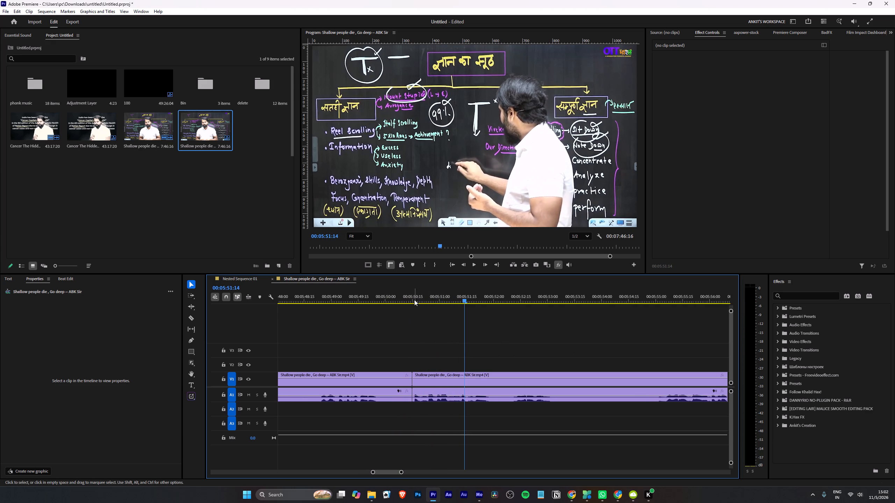
pyautogui.click(414, 297)
pyautogui.press('space')
pyautogui.keyDown('alt'); pyautogui.scroll(-8, 434, 336); pyautogui.keyUp('alt')
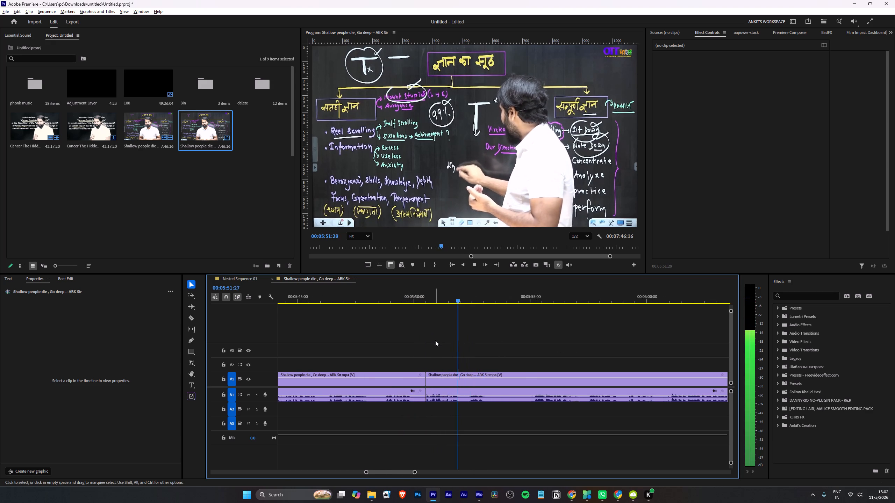
pyautogui.keyDown('alt'); pyautogui.scroll(-13, 435, 340); pyautogui.keyUp('alt')
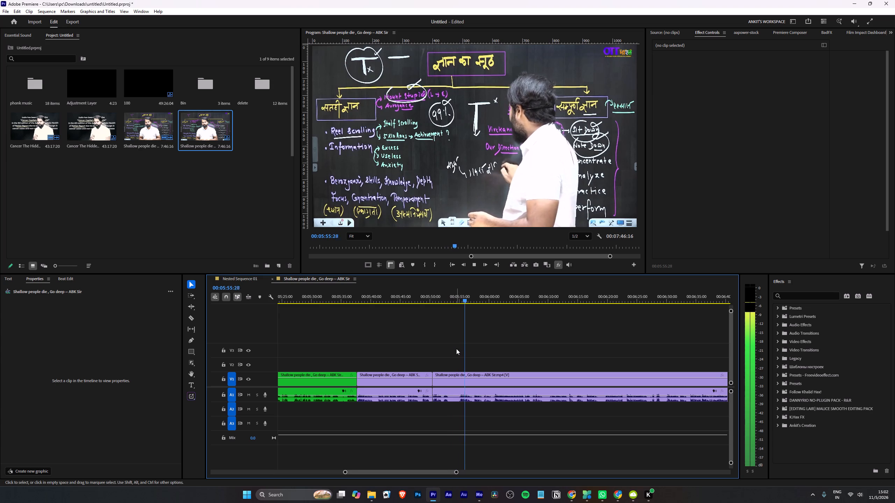
pyautogui.scroll(-5, 456, 349)
pyautogui.write('ll')
pyautogui.scroll(-6, 456, 349)
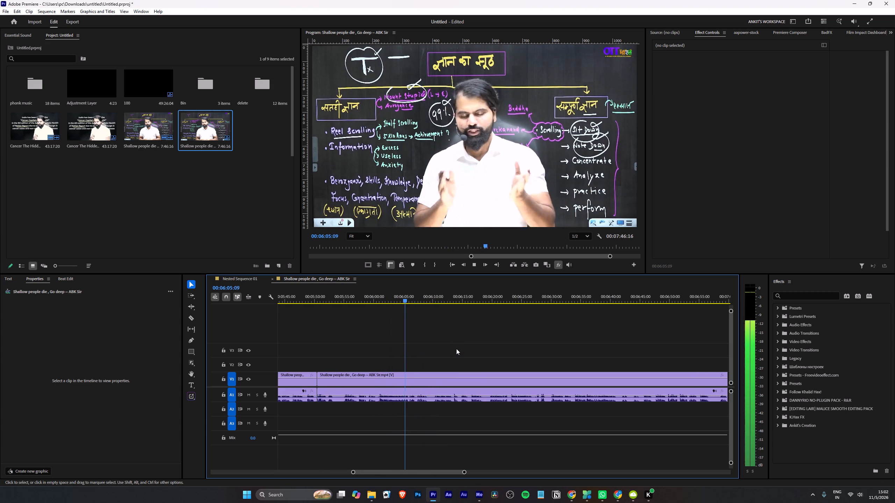
pyautogui.press('k')
pyautogui.press('k')
pyautogui.press('l')
pyautogui.scroll(4, 438, 356)
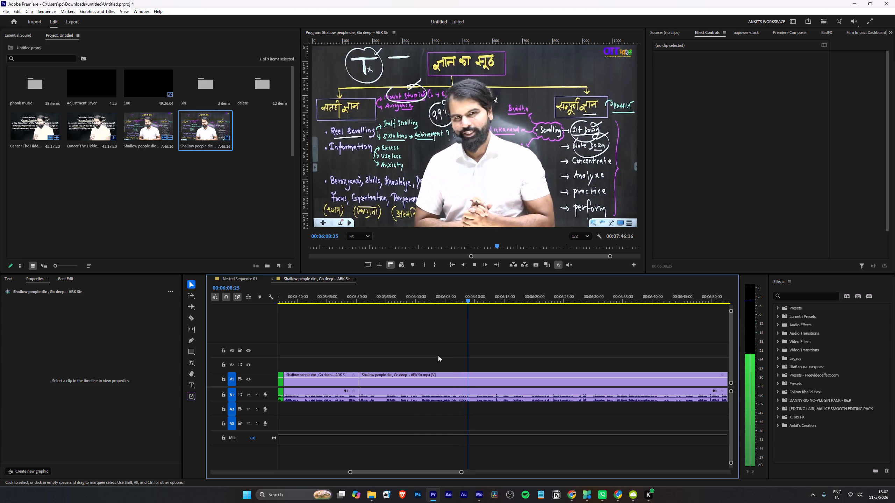
pyautogui.press('l')
pyautogui.scroll(-6, 438, 356)
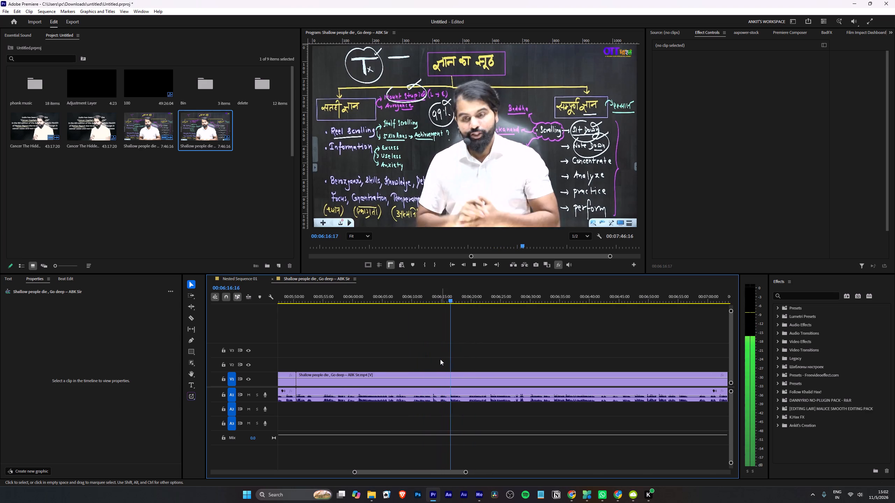
pyautogui.scroll(-5, 428, 342)
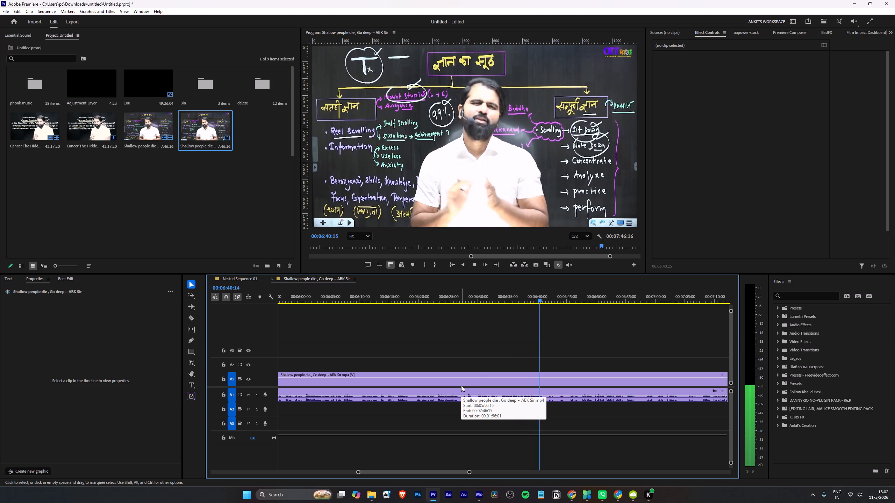
# Replay the footage from about 00:06:36 and split the clip at the pause at about 00:06:41.
pyautogui.scroll(-6, 461, 386)
pyautogui.click(452, 297)
pyautogui.press('space')
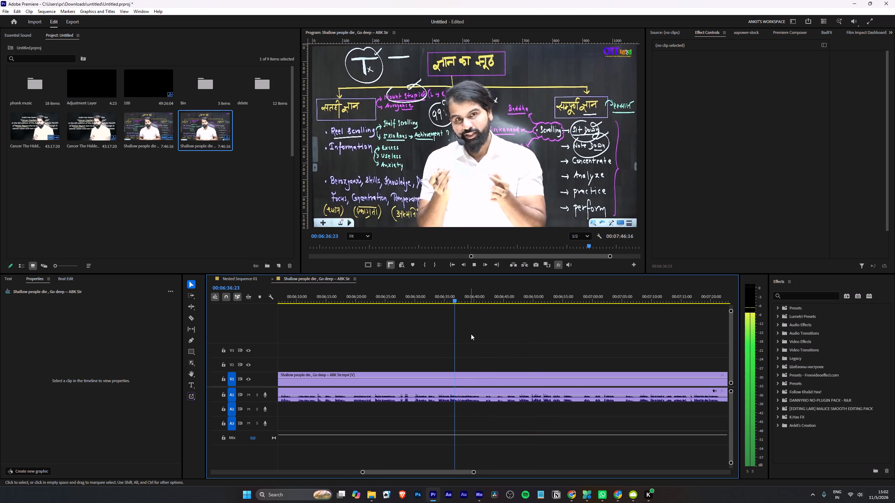
pyautogui.keyDown('alt'); pyautogui.scroll(13, 471, 334); pyautogui.keyUp('alt')
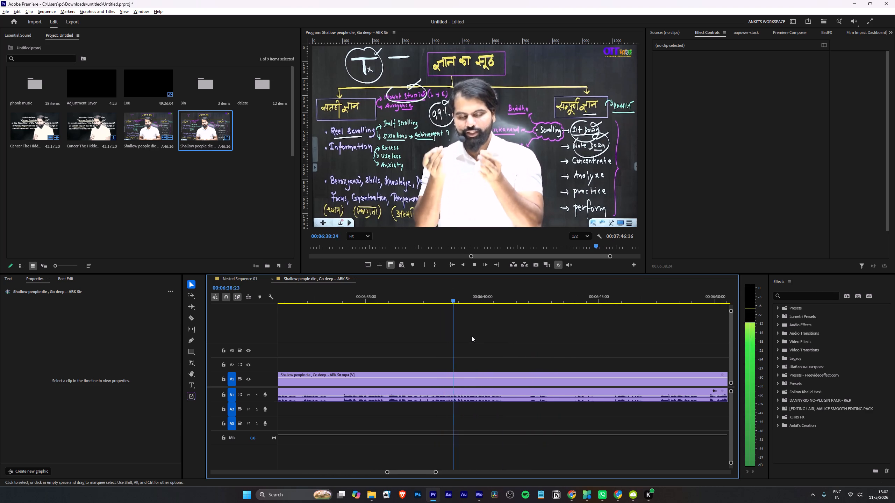
pyautogui.keyDown('alt'); pyautogui.scroll(4, 524, 342); pyautogui.keyUp('alt')
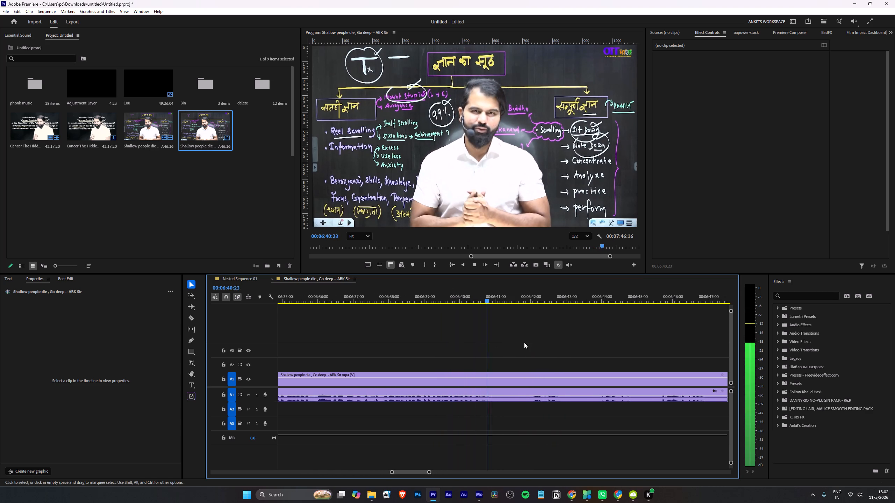
pyautogui.keyDown('alt'); pyautogui.scroll(-4, 524, 342); pyautogui.keyUp('alt')
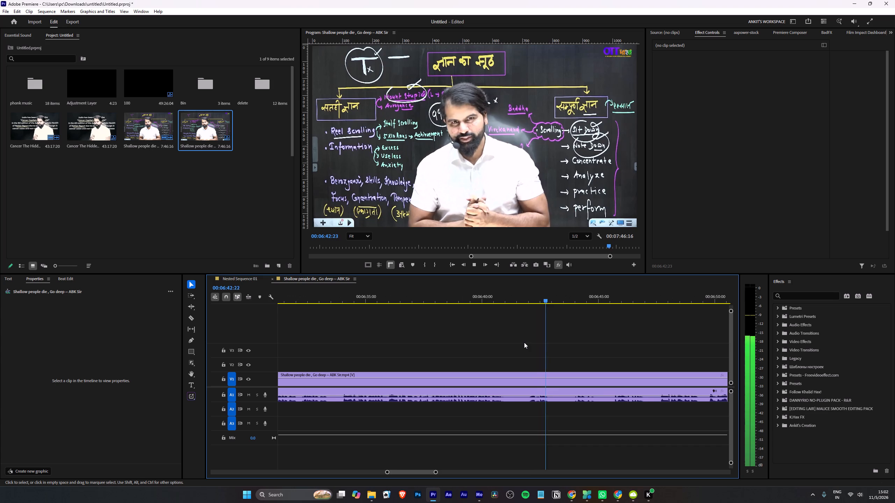
pyautogui.keyDown('alt'); pyautogui.scroll(-19, 524, 342); pyautogui.keyUp('alt')
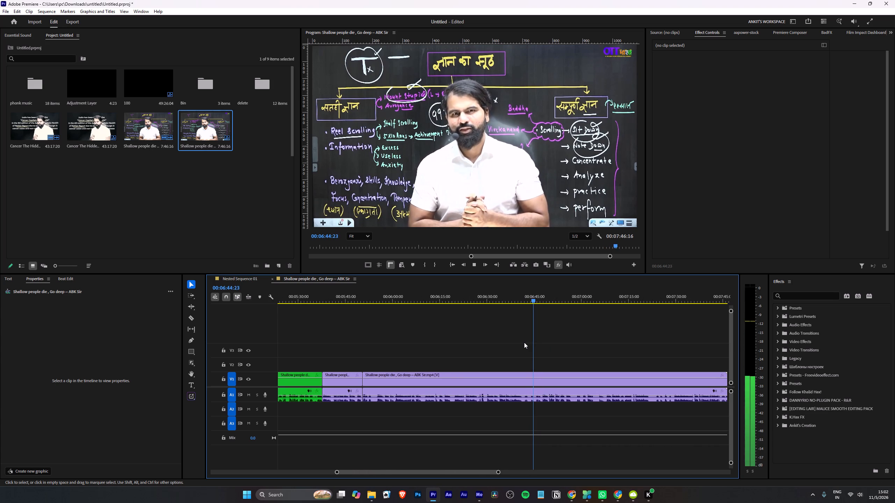
pyautogui.keyDown('alt'); pyautogui.scroll(5, 549, 337); pyautogui.keyUp('alt')
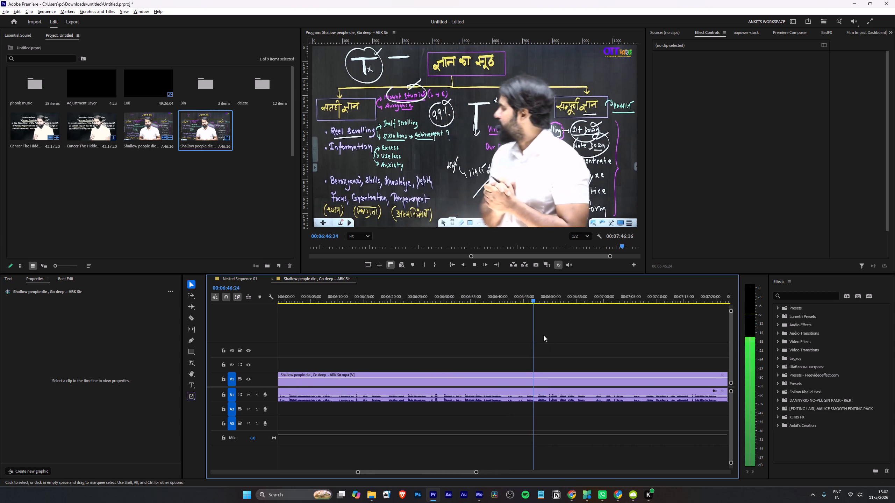
pyautogui.click(479, 291)
pyautogui.keyDown('alt'); pyautogui.scroll(10, 496, 330); pyautogui.keyUp('alt')
pyautogui.press('space')
pyautogui.keyDown('alt'); pyautogui.scroll(4, 506, 341); pyautogui.keyUp('alt')
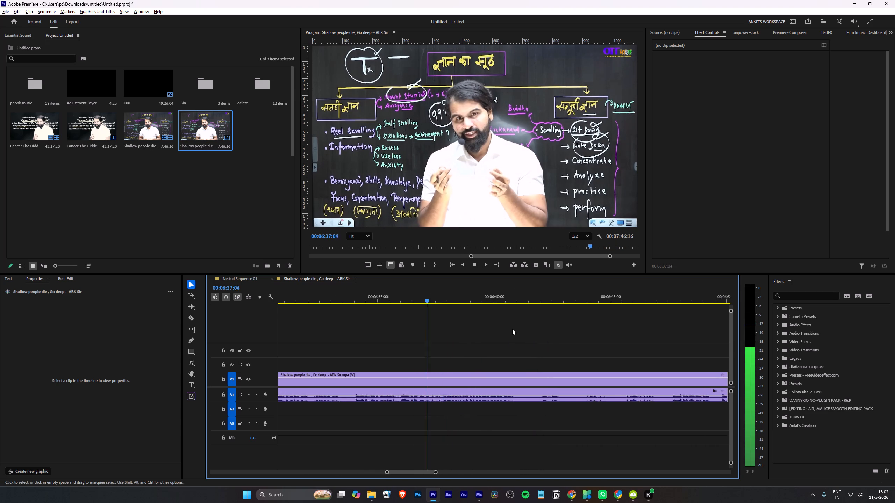
pyautogui.keyDown('alt'); pyautogui.scroll(2, 512, 329); pyautogui.keyUp('alt')
pyautogui.click(523, 297)
pyautogui.keyDown('alt'); pyautogui.scroll(10, 519, 328); pyautogui.keyUp('alt')
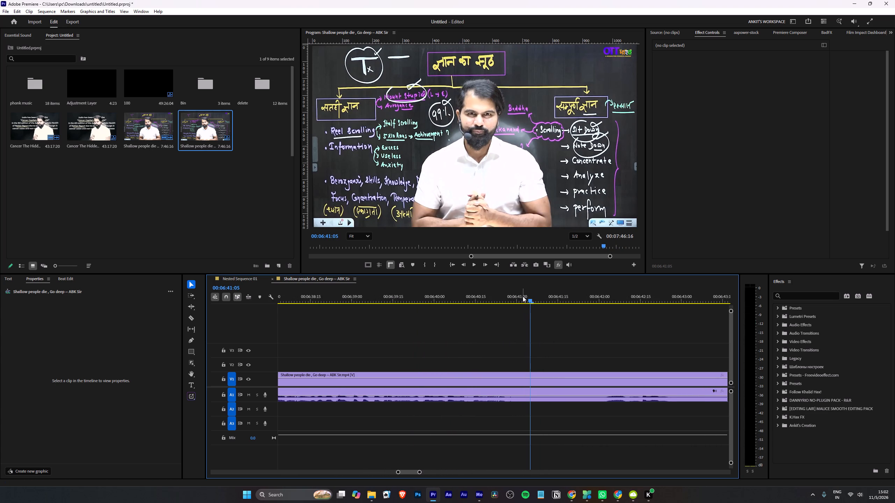
pyautogui.moveTo(521, 296); pyautogui.dragTo(517, 298)
pyautogui.press('w')
# Change the label colour of the segment between the 00:05:50:15 and 00:06:41 cuts to green.
pyautogui.moveTo(483, 342); pyautogui.dragTo(484, 420)
pyautogui.press('3')
pyautogui.press('space')
pyautogui.click(481, 325)
# Play the remaining footage after the 00:06:41 cut to about 00:07:35 to check for another usable passage.
pyautogui.keyDown('alt'); pyautogui.scroll(-9, 481, 325); pyautogui.keyUp('alt')
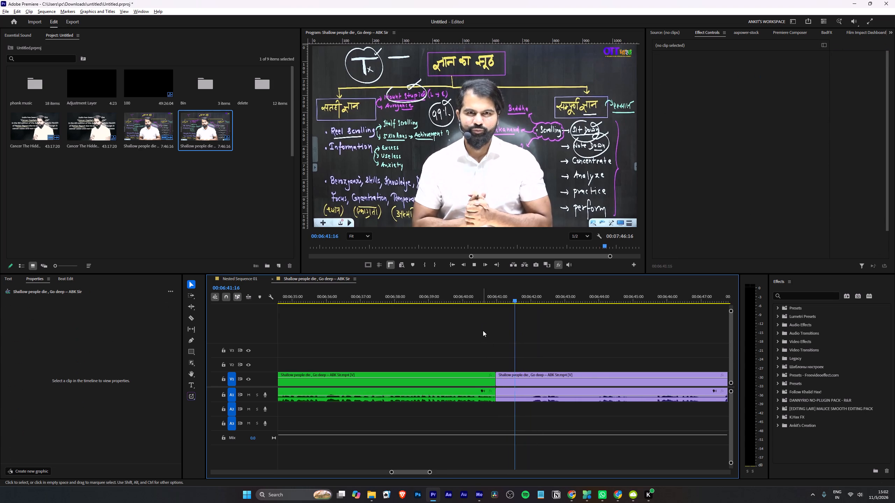
pyautogui.keyDown('alt'); pyautogui.scroll(-20, 483, 330); pyautogui.keyUp('alt')
pyautogui.keyDown('alt'); pyautogui.scroll(-7, 483, 330); pyautogui.keyUp('alt')
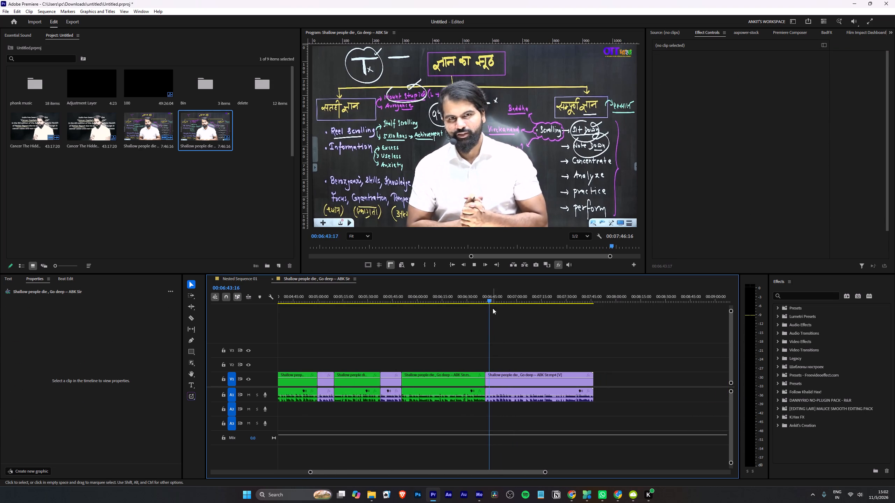
pyautogui.keyDown('alt'); pyautogui.scroll(-15, 489, 320); pyautogui.keyUp('alt')
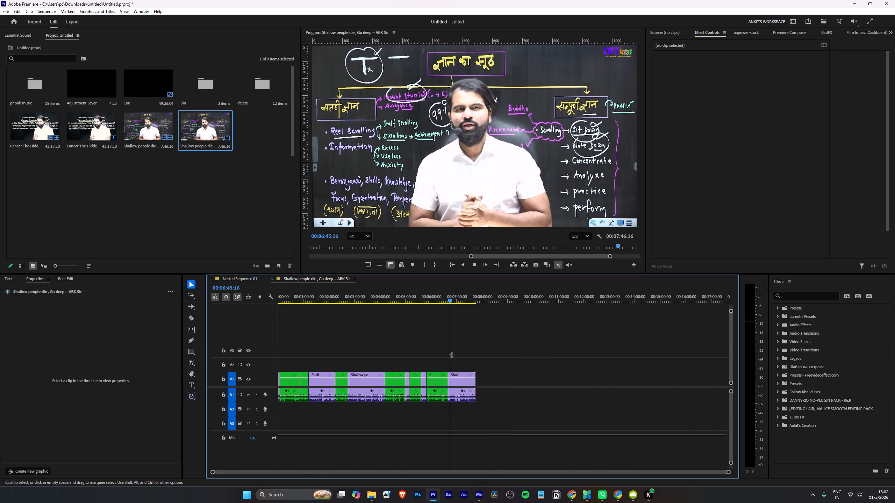
pyautogui.keyDown('alt'); pyautogui.scroll(20, 457, 355); pyautogui.keyUp('alt')
pyautogui.keyDown('alt'); pyautogui.scroll(3, 457, 355); pyautogui.keyUp('alt')
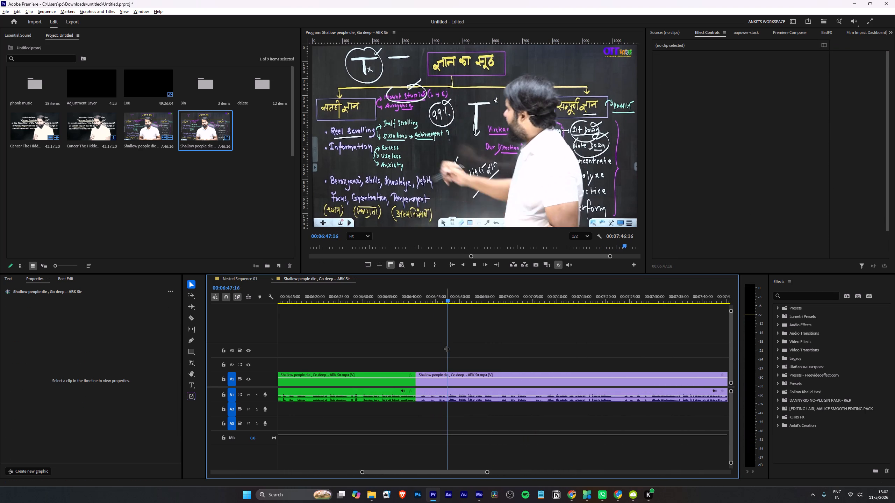
pyautogui.keyDown('alt'); pyautogui.scroll(4, 447, 345); pyautogui.keyUp('alt')
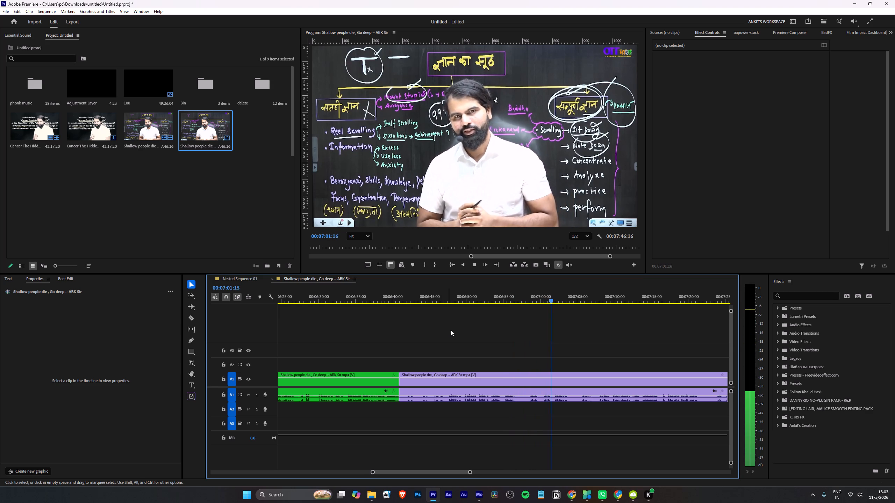
pyautogui.scroll(-4, 454, 328)
pyautogui.keyDown('alt'); pyautogui.scroll(-2, 470, 337); pyautogui.keyUp('alt')
pyautogui.scroll(-4, 470, 335)
pyautogui.keyDown('alt'); pyautogui.scroll(-7, 445, 346); pyautogui.keyUp('alt')
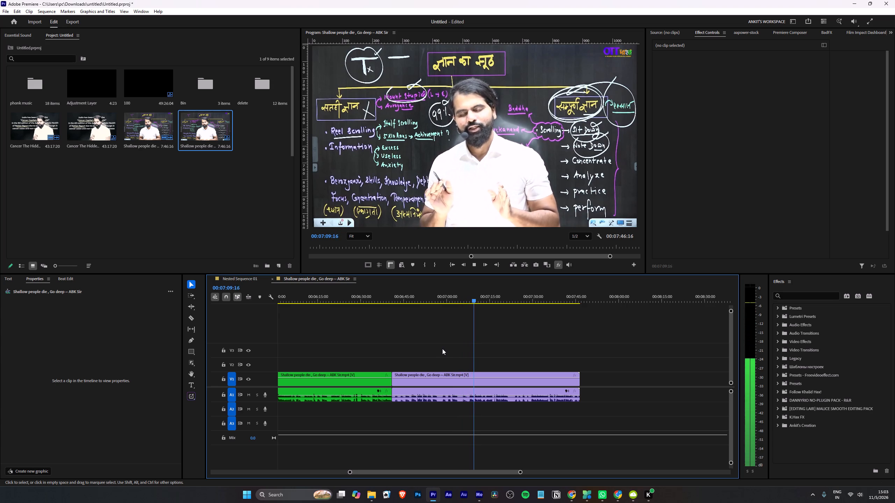
pyautogui.scroll(-1, 443, 349)
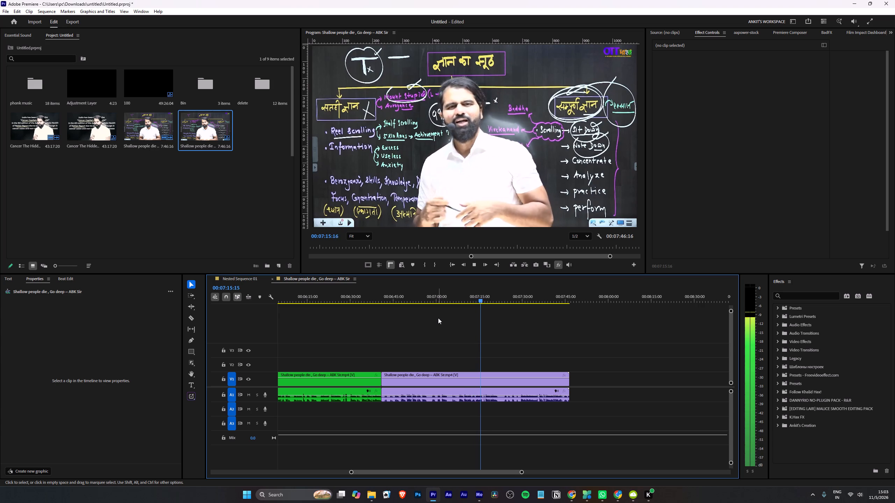
pyautogui.scroll(-4, 437, 317)
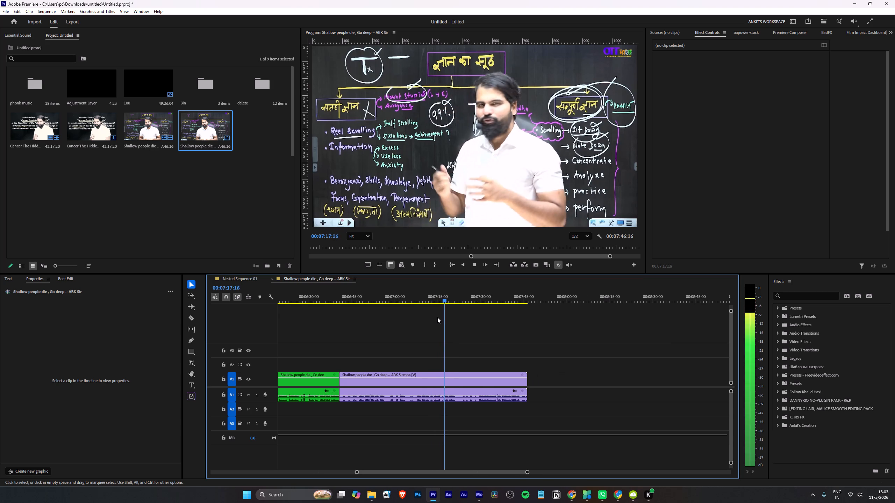
pyautogui.keyDown('alt'); pyautogui.scroll(10, 447, 365); pyautogui.keyUp('alt')
pyautogui.scroll(-5, 447, 365)
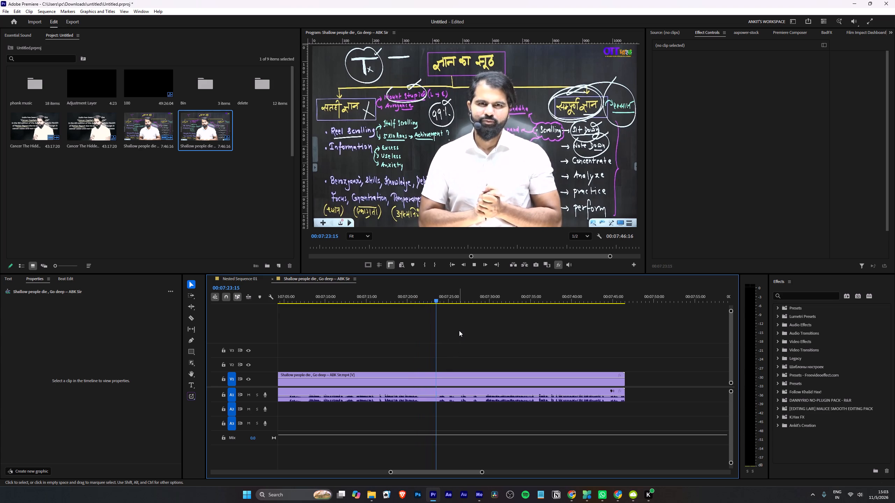
pyautogui.scroll(-3, 459, 330)
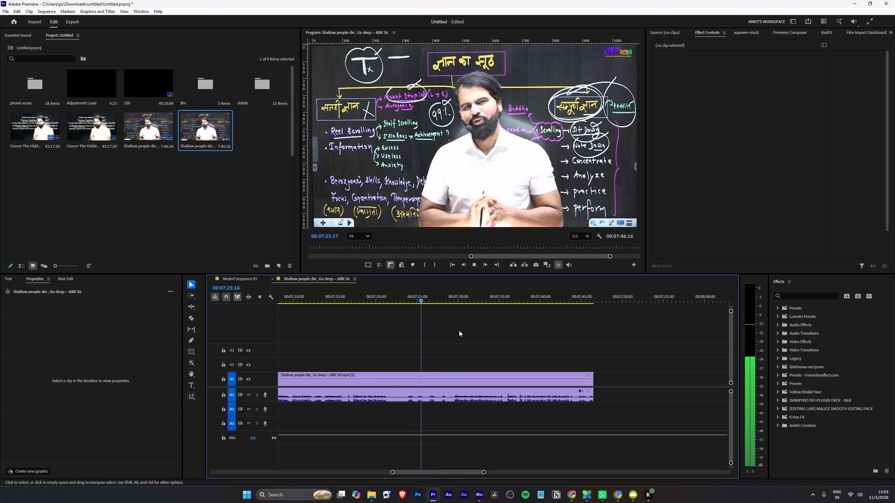
pyautogui.keyDown('alt'); pyautogui.scroll(-13, 459, 330); pyautogui.keyUp('alt')
pyautogui.keyDown('alt'); pyautogui.scroll(4, 459, 330); pyautogui.keyUp('alt')
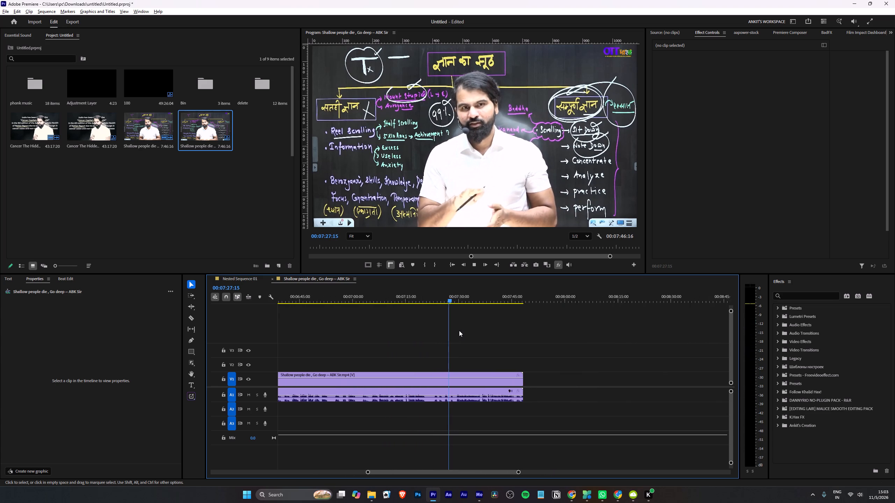
pyautogui.keyDown('alt'); pyautogui.scroll(15, 459, 330); pyautogui.keyUp('alt')
pyautogui.press('l')
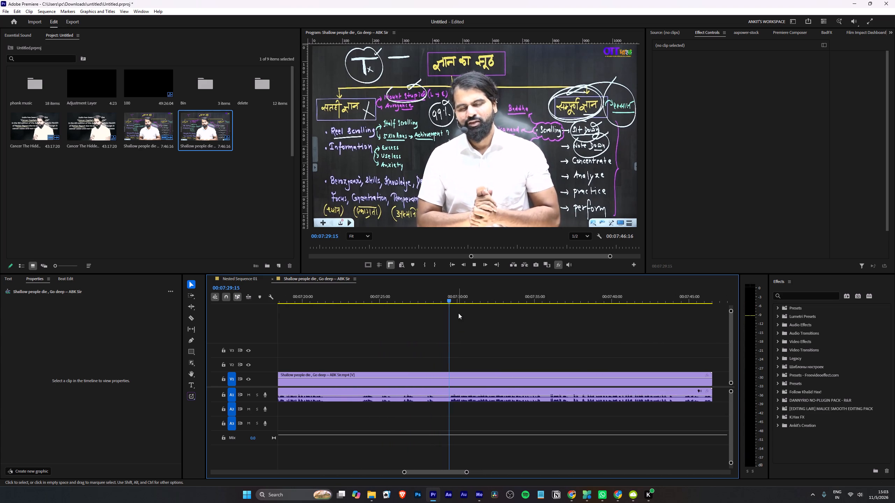
pyautogui.keyDown('alt'); pyautogui.scroll(-20, 458, 313); pyautogui.keyUp('alt')
pyautogui.keyDown('alt'); pyautogui.scroll(-4, 458, 313); pyautogui.keyUp('alt')
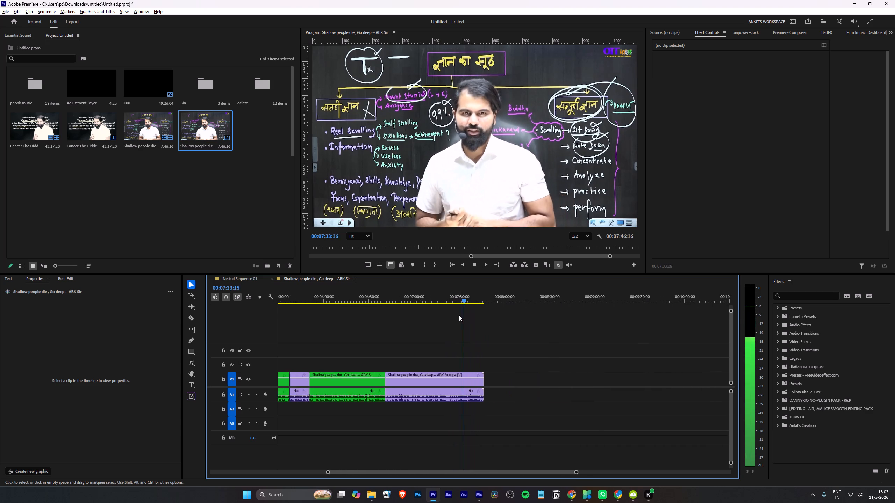
pyautogui.keyDown('alt'); pyautogui.scroll(-4, 459, 315); pyautogui.keyUp('alt')
pyautogui.press('space')
# Select all green-labelled segments, move their video from V1 up to V2 and copy them.
pyautogui.keyDown('alt'); pyautogui.scroll(-7, 456, 326); pyautogui.keyUp('alt')
pyautogui.click(430, 379)
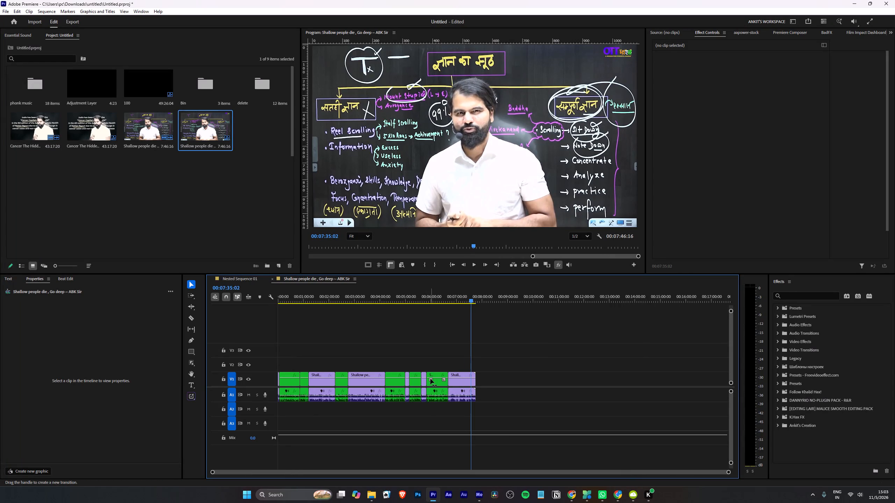
pyautogui.click(437, 380)
pyautogui.write('54')
pyautogui.moveTo(437, 380); pyautogui.dragTo(435, 367)
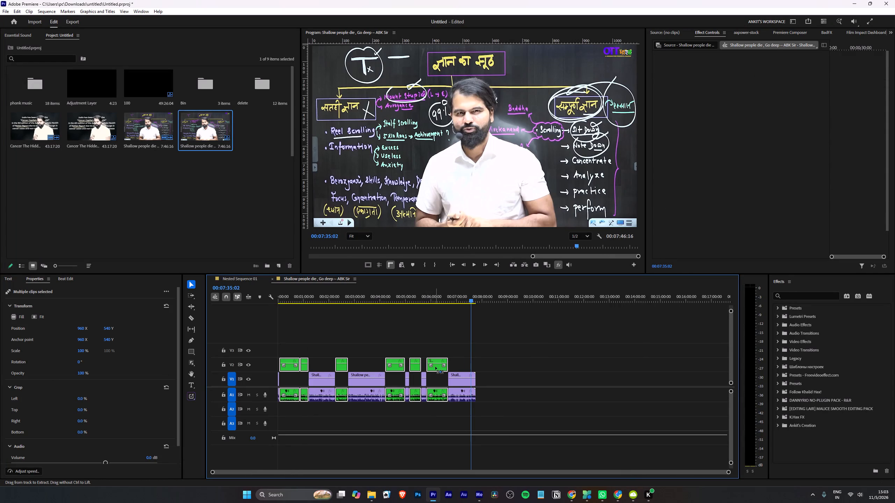
pyautogui.hotkey('ctrl', 'c')
# In Nested Sequence 01, delete all existing clips on V2 together with their audio on A1.
pyautogui.click(236, 277)
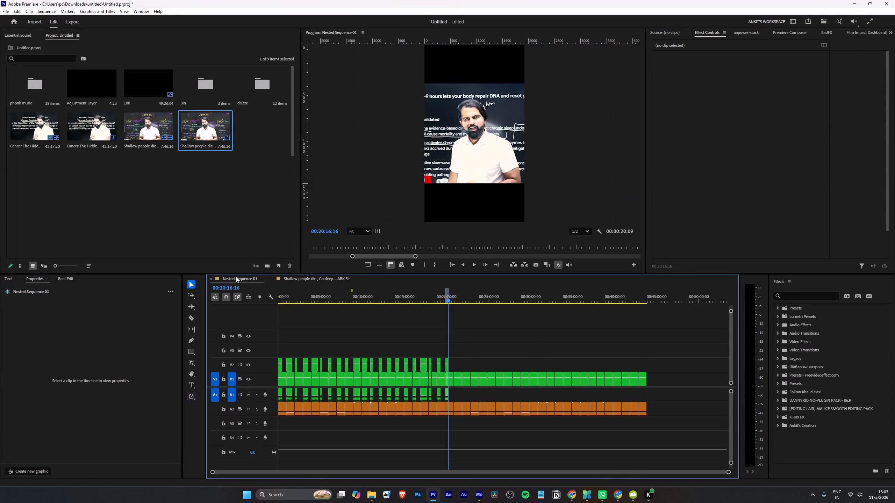
pyautogui.keyDown('alt'); pyautogui.scroll(-6, 369, 358); pyautogui.keyUp('alt')
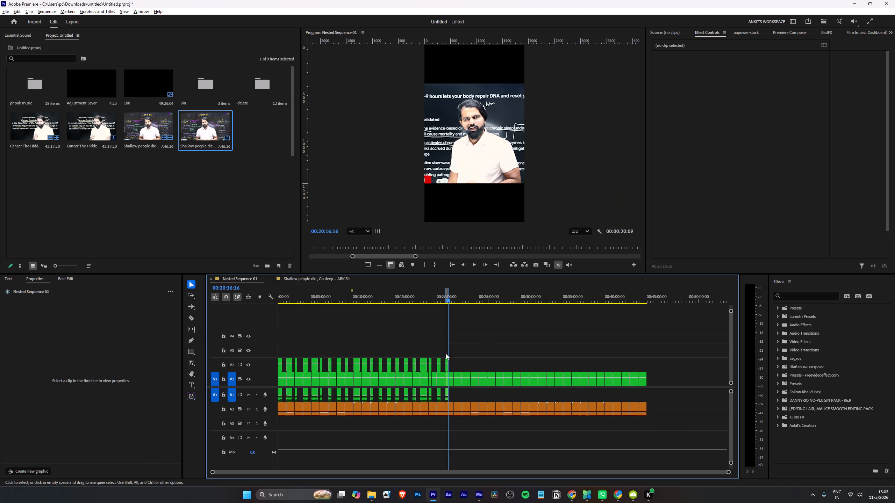
pyautogui.moveTo(490, 339); pyautogui.dragTo(246, 349)
pyautogui.moveTo(478, 328); pyautogui.dragTo(256, 361)
pyautogui.press('BackSpace')
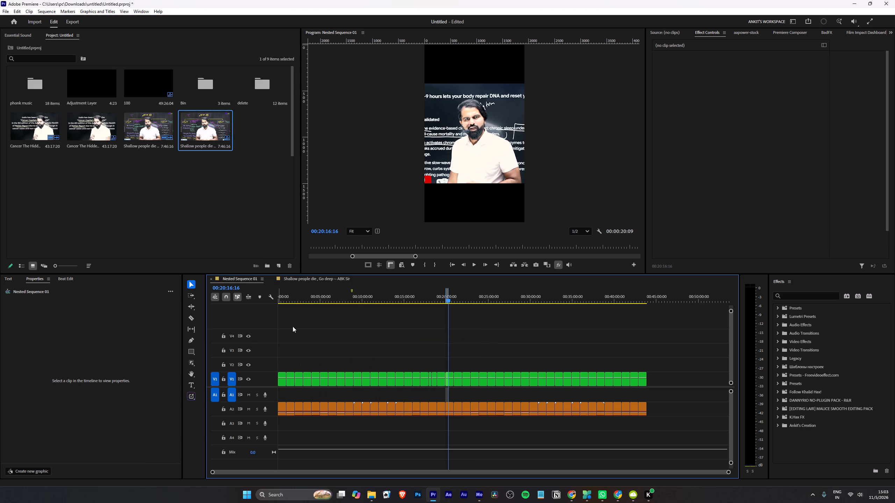
# Paste the copied green segments at the start of Nested Sequence 01, on V2 and A1.
pyautogui.moveTo(292, 302); pyautogui.dragTo(258, 307)
pyautogui.hotkey('ctrl', 'v')
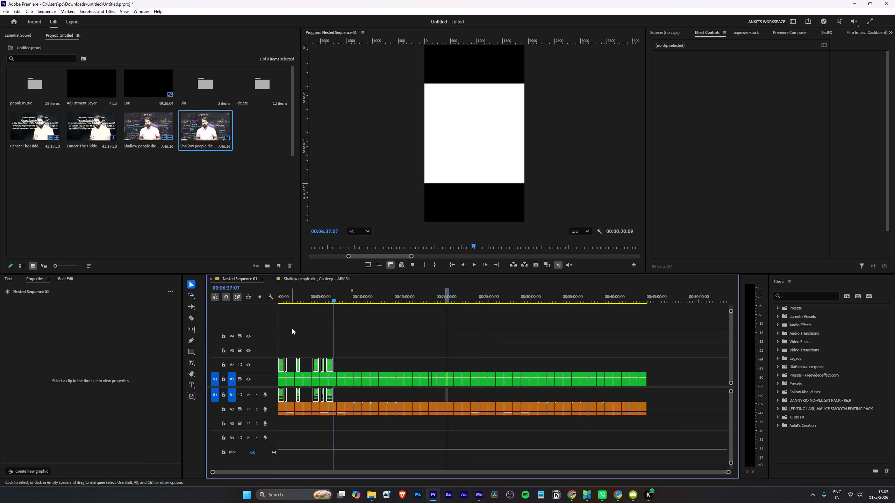
pyautogui.keyDown('alt'); pyautogui.scroll(19, 295, 328); pyautogui.keyUp('alt')
pyautogui.click(323, 325)
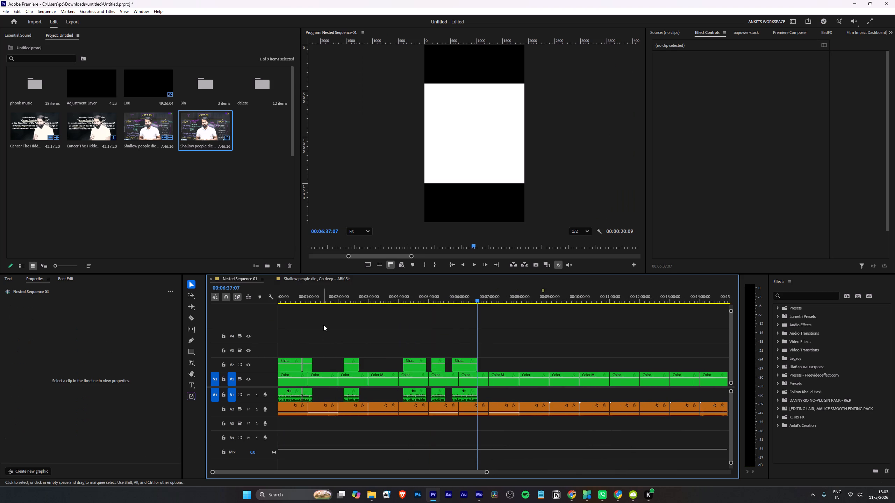
# Space the second to sixth clips on V2 so each starts with a Color Matte block, at minutes 1, 2, 3, 4 and 5.
pyautogui.keyDown('alt'); pyautogui.scroll(4, 314, 338); pyautogui.keyUp('alt')
pyautogui.scroll(6, 323, 341)
pyautogui.moveTo(325, 370); pyautogui.dragTo(330, 370)
pyautogui.moveTo(388, 369); pyautogui.dragTo(386, 372)
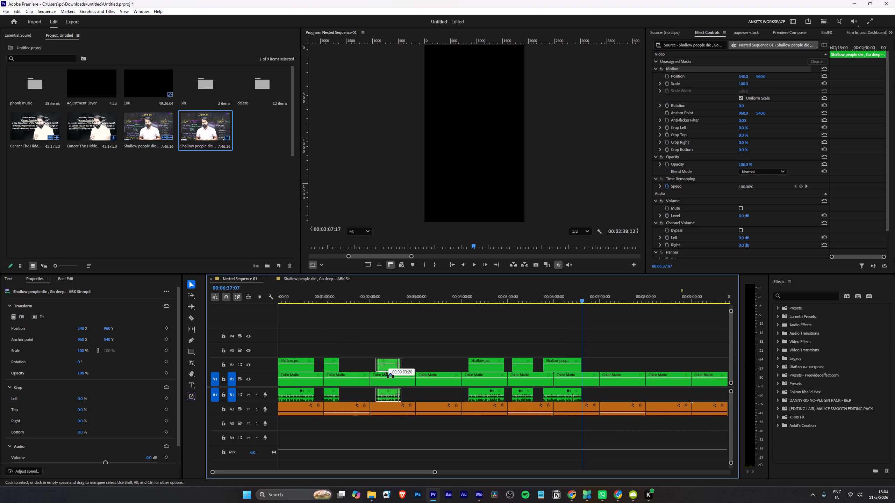
pyautogui.moveTo(386, 372); pyautogui.dragTo(383, 372)
pyautogui.moveTo(487, 368); pyautogui.dragTo(437, 370)
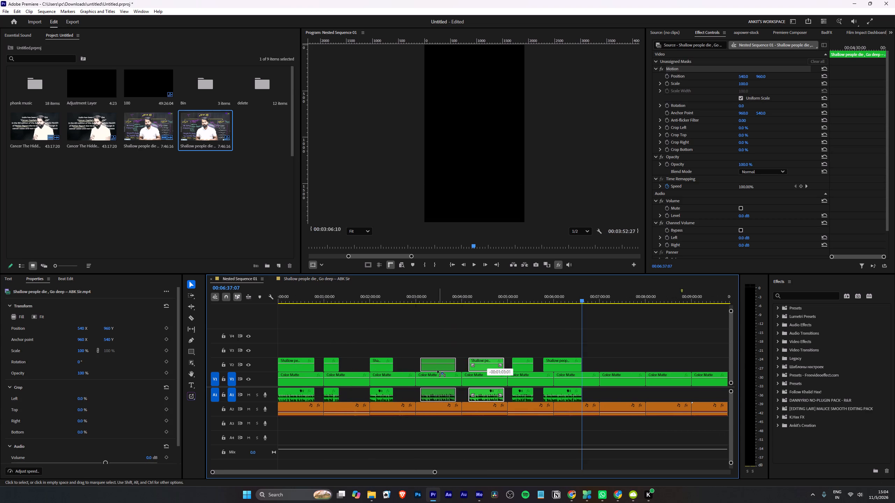
pyautogui.moveTo(437, 370); pyautogui.dragTo(432, 370)
pyautogui.moveTo(520, 369); pyautogui.dragTo(467, 372)
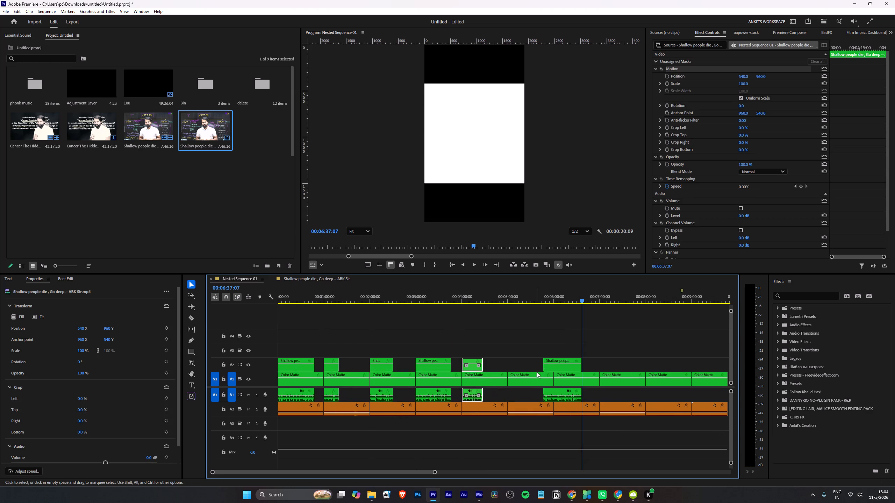
pyautogui.moveTo(560, 370); pyautogui.dragTo(523, 366)
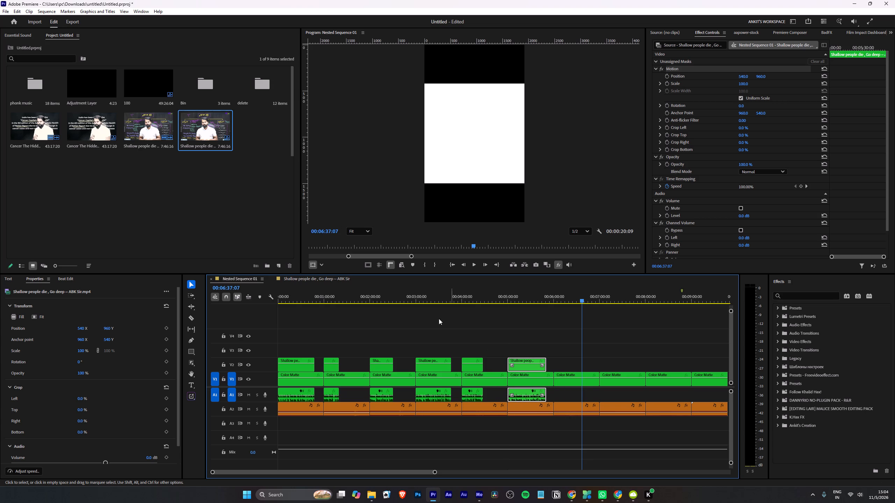
# Show the monitor guides, centre the speaker in the first clip with a horizontal position of about 532, and play the clip through.
pyautogui.moveTo(360, 286); pyautogui.dragTo(253, 303)
pyautogui.moveTo(285, 299); pyautogui.dragTo(267, 299)
pyautogui.press('space')
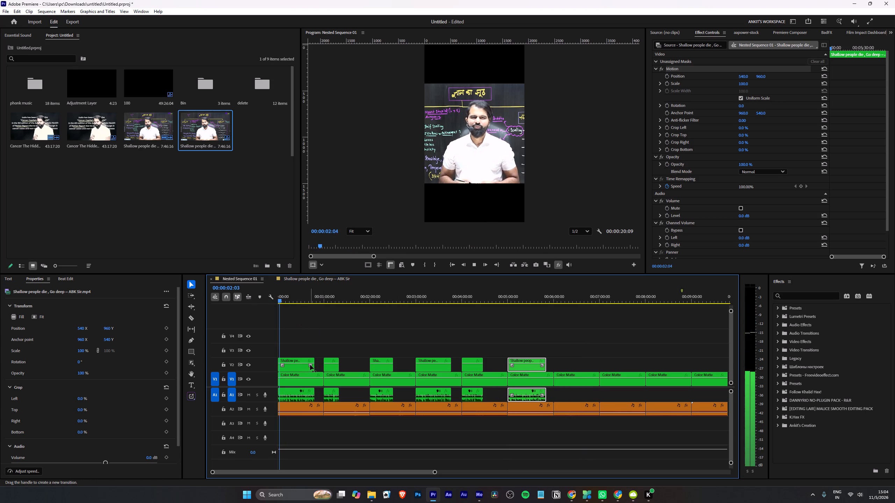
pyautogui.press('0')
pyautogui.click(300, 367)
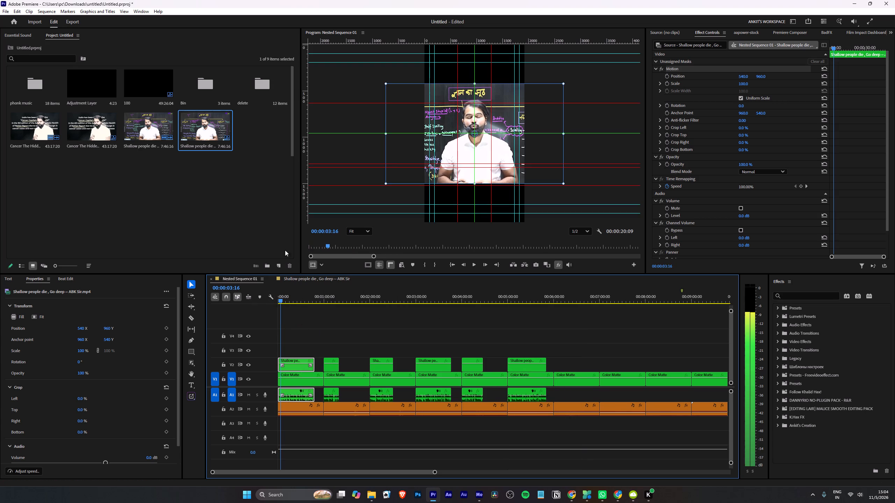
pyautogui.press('space')
pyautogui.press('space')
pyautogui.press('space')
pyautogui.click(79, 327)
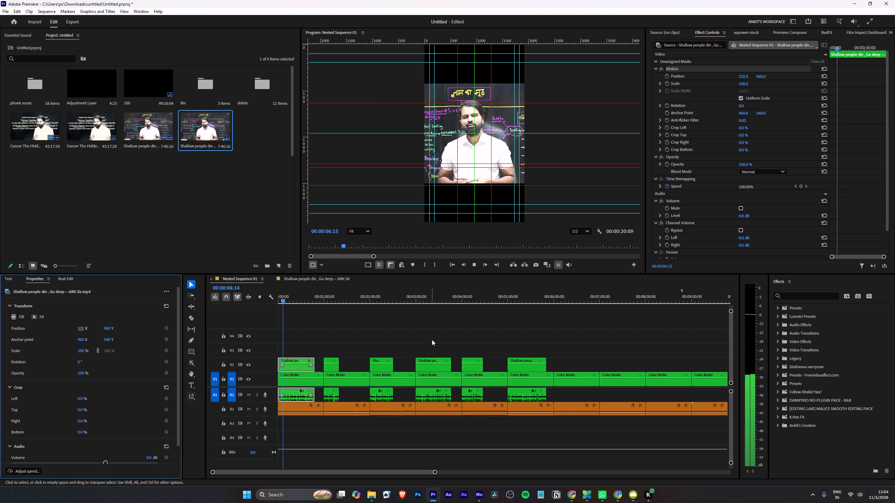
pyautogui.press('l')
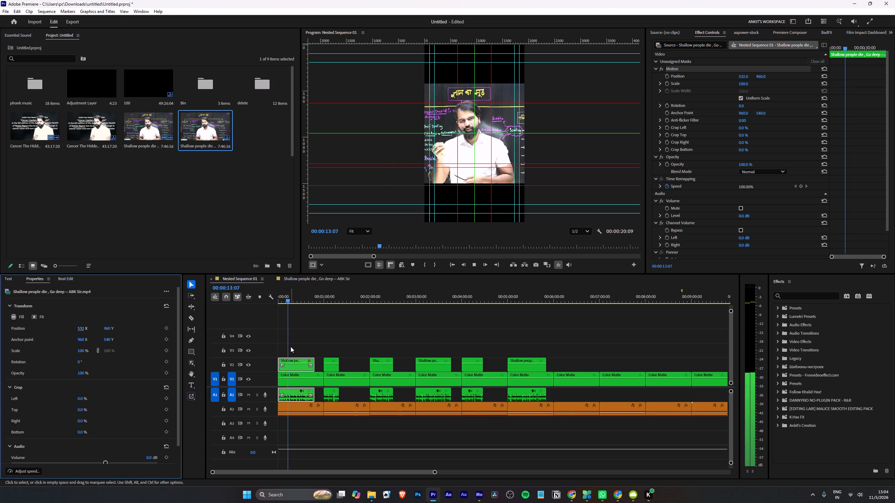
pyautogui.keyDown('alt'); pyautogui.scroll(14, 291, 347); pyautogui.keyUp('alt')
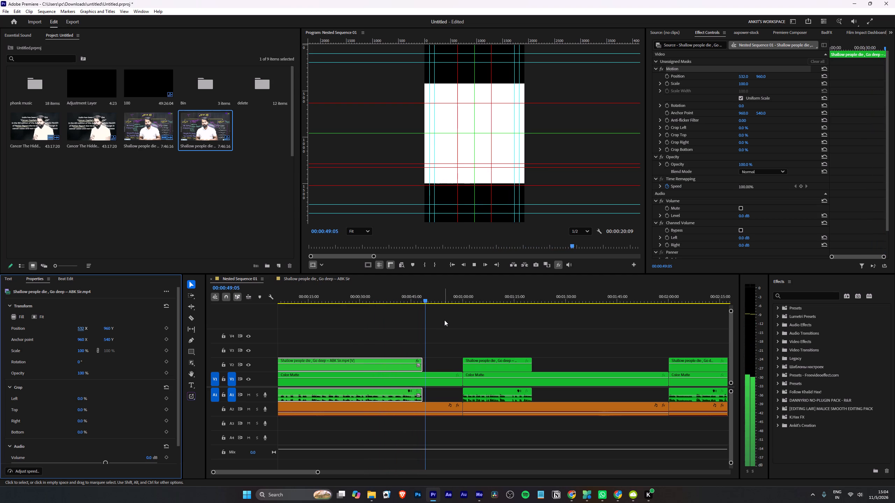
pyautogui.press('Down')
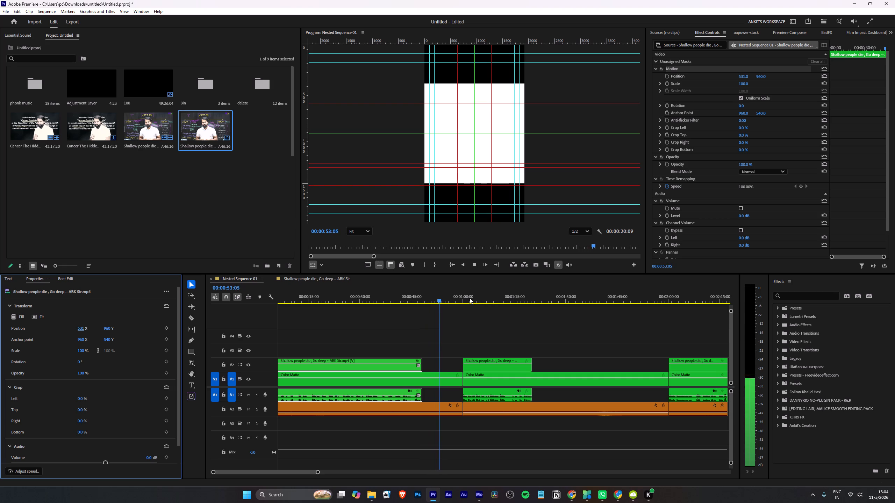
pyautogui.press('Down')
# Enable Position keyframing on the second V2 clip at 00:01:01:08, where the speaker turns to the board.
pyautogui.click(470, 325)
pyautogui.press('Down')
pyautogui.press('space')
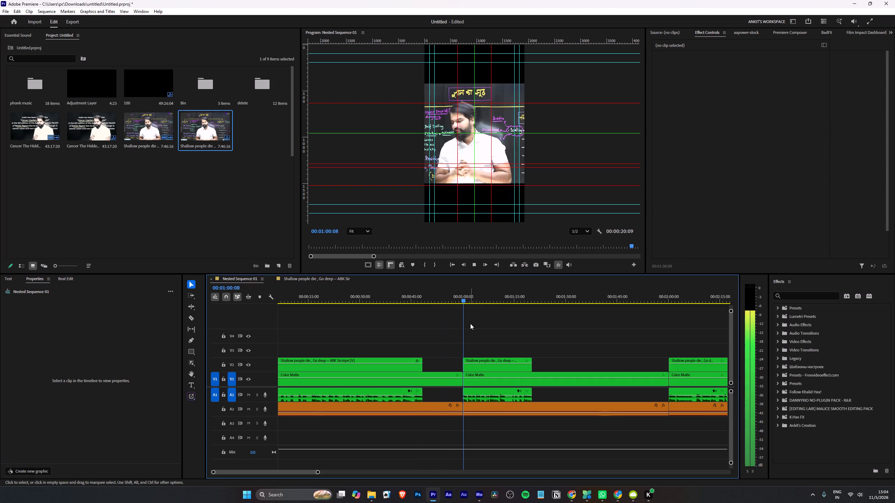
pyautogui.press('space')
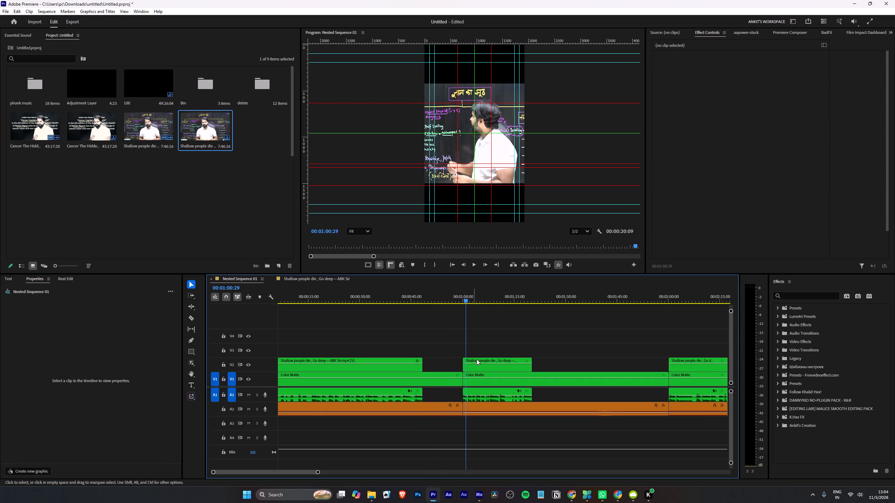
pyautogui.press('space')
pyautogui.press('space')
pyautogui.press('Left')
pyautogui.click(483, 357)
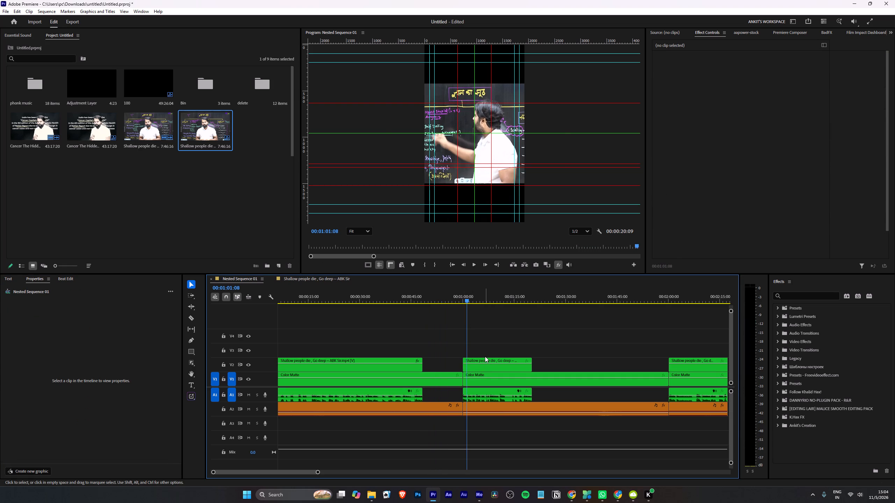
pyautogui.click(487, 361)
pyautogui.click(667, 78)
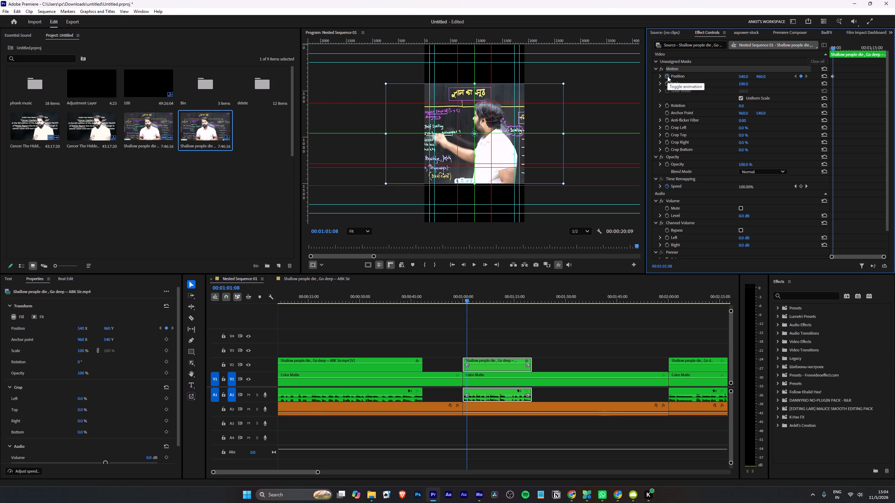
# Keyframe the second clip's horizontal position at 762 at 00:01:01:24 so the writing on the board stays in frame.
pyautogui.press('space')
pyautogui.press('space')
pyautogui.press('space')
pyautogui.press('space')
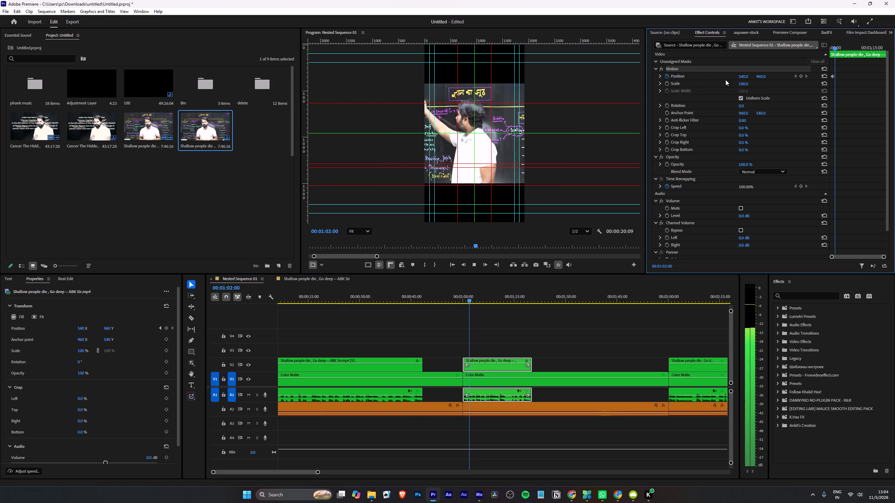
pyautogui.press('Left')
pyautogui.press('Left')
pyautogui.press('Left')
pyautogui.press('Left')
pyautogui.press('Left')
pyautogui.press('Left')
pyautogui.press('Left')
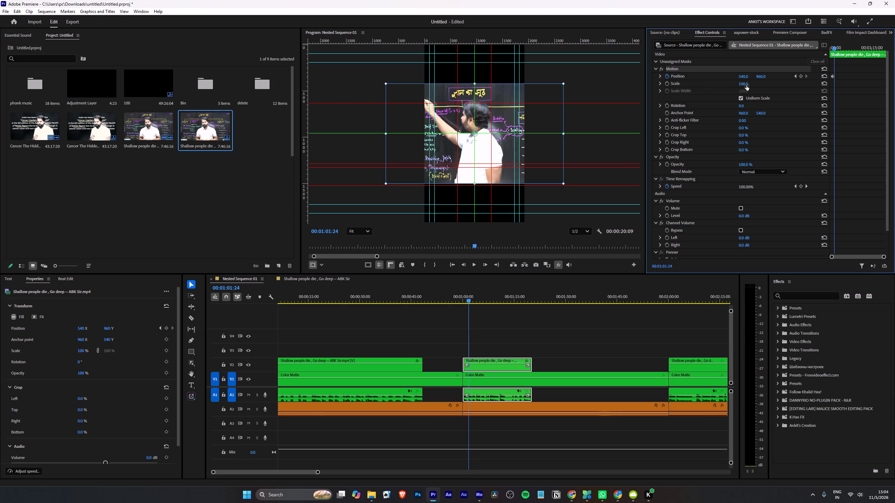
pyautogui.moveTo(744, 75); pyautogui.dragTo(765, 73)
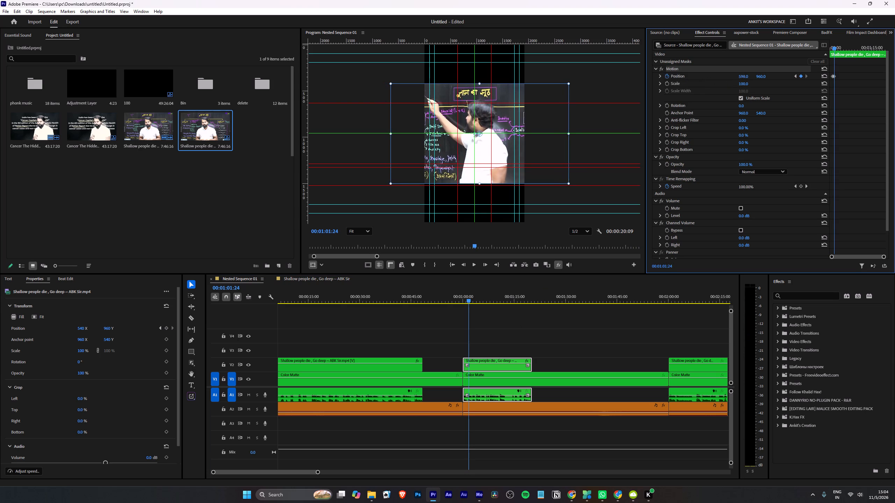
pyautogui.moveTo(765, 73); pyautogui.dragTo(822, 61)
# Add a Position keyframe holding 762 at 00:01:13:17, and set the horizontal position to 518 at 00:01:14:18 to recentre the speaker.
pyautogui.press('space')
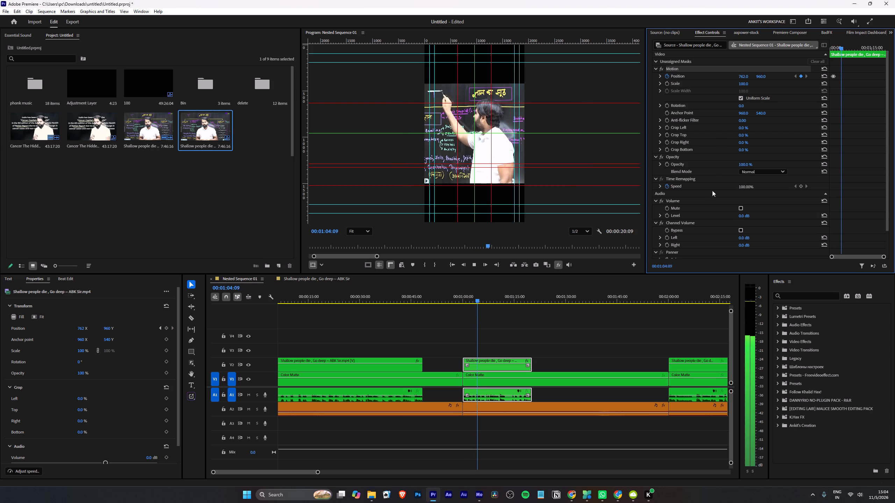
pyautogui.press('space')
pyautogui.press('space')
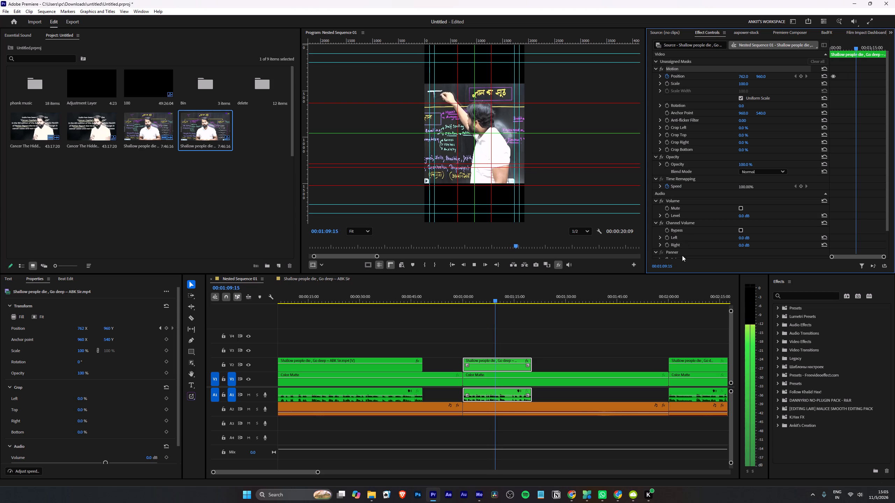
pyautogui.scroll(-4, 473, 320)
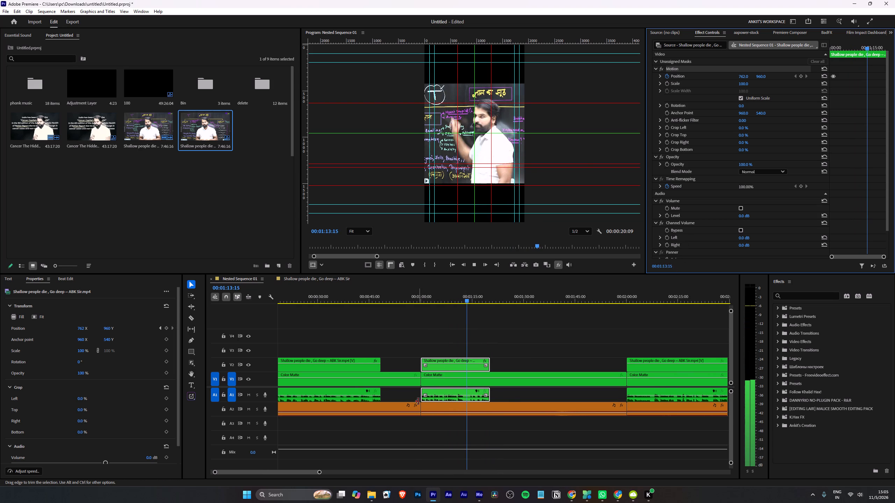
pyautogui.press('space')
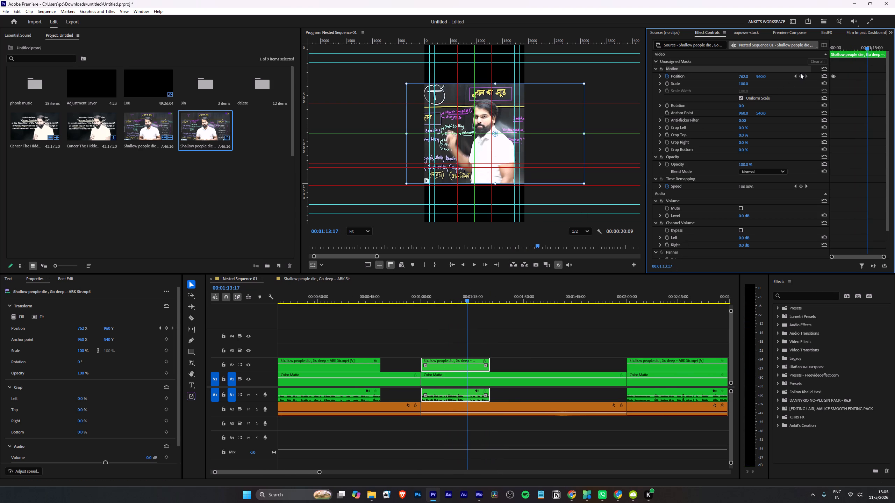
pyautogui.click(800, 76)
pyautogui.press('space')
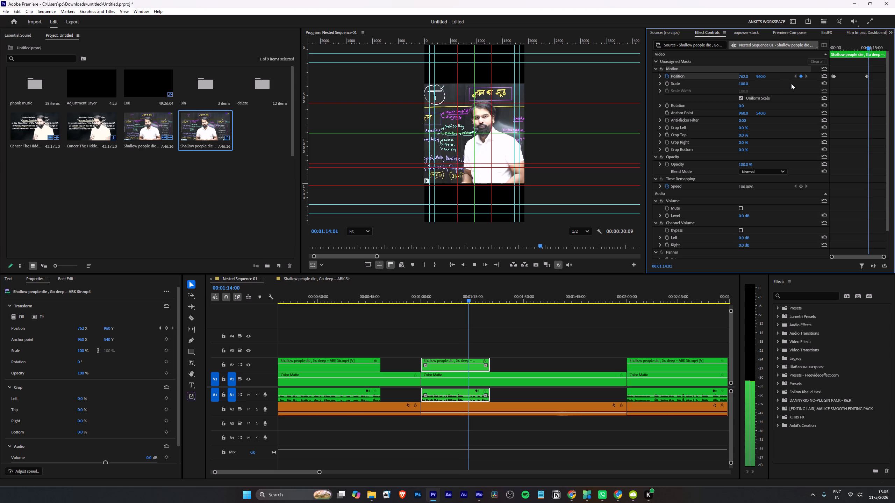
pyautogui.press('space')
pyautogui.moveTo(744, 76); pyautogui.dragTo(679, 93)
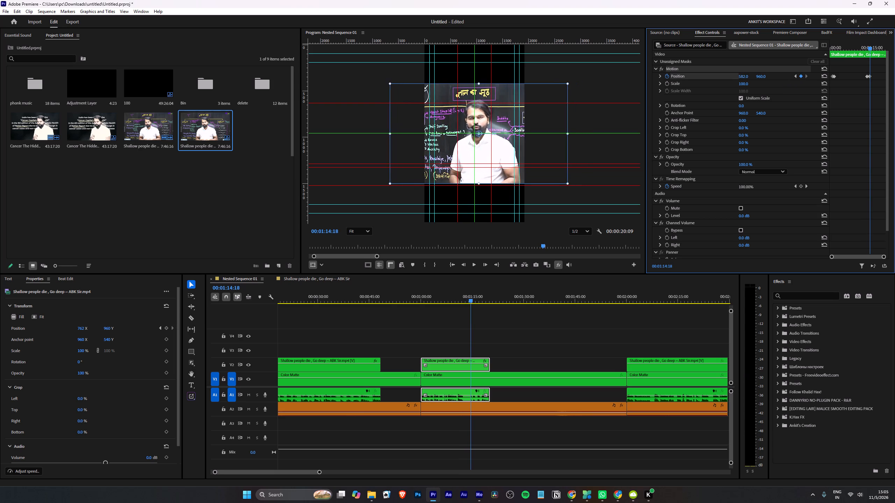
pyautogui.moveTo(679, 93); pyautogui.dragTo(658, 97)
# Add a Position keyframe holding 518 at 00:01:17:01, and set the horizontal position to 774 at 00:01:17:23 to reveal the board.
pyautogui.press('space')
pyautogui.press('l')
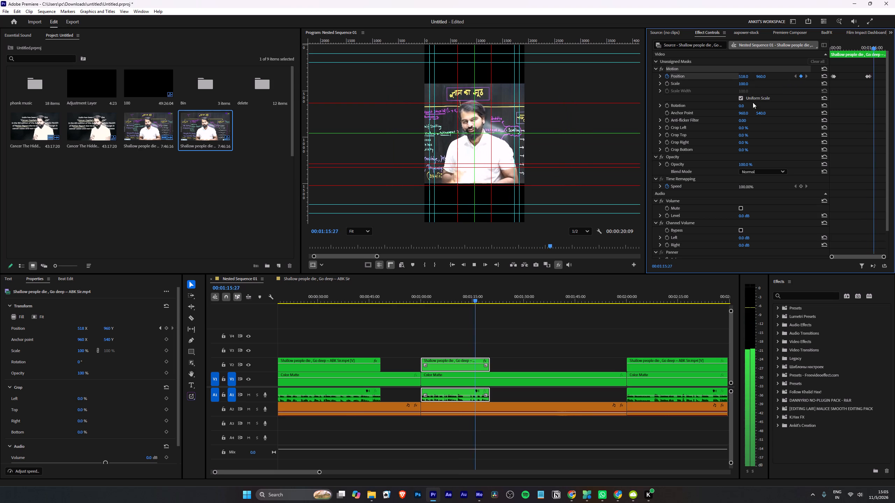
pyautogui.press('space')
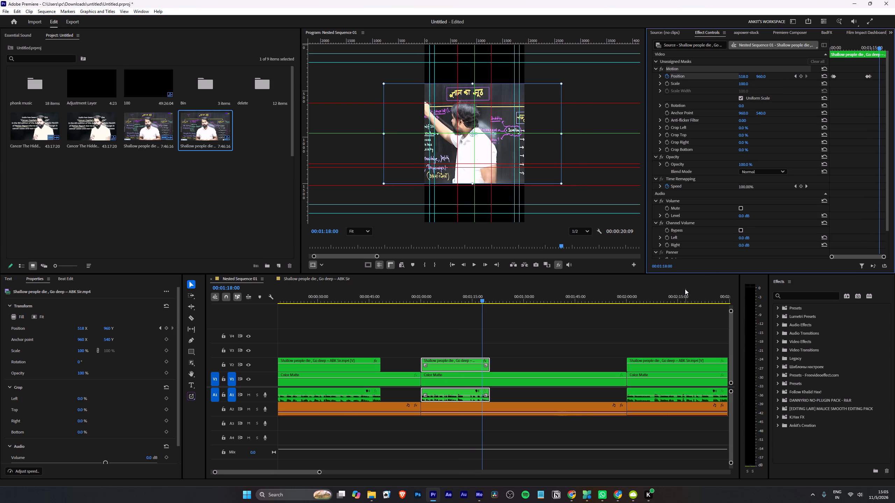
pyautogui.click(463, 294)
pyautogui.press('space')
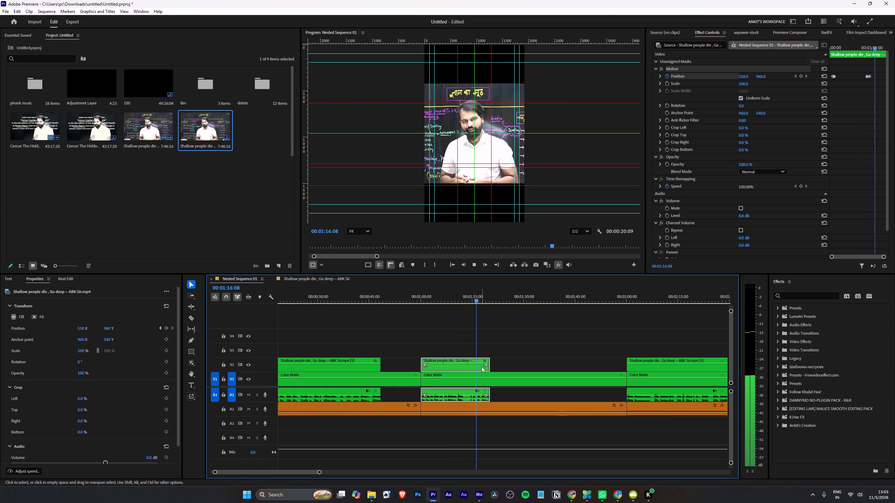
pyautogui.press('space')
pyautogui.press('space')
pyautogui.press('space')
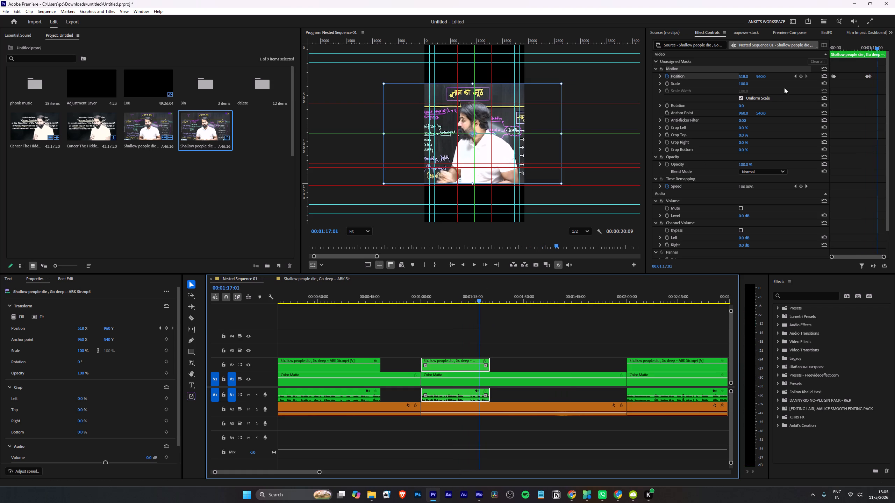
pyautogui.click(802, 75)
pyautogui.press('space')
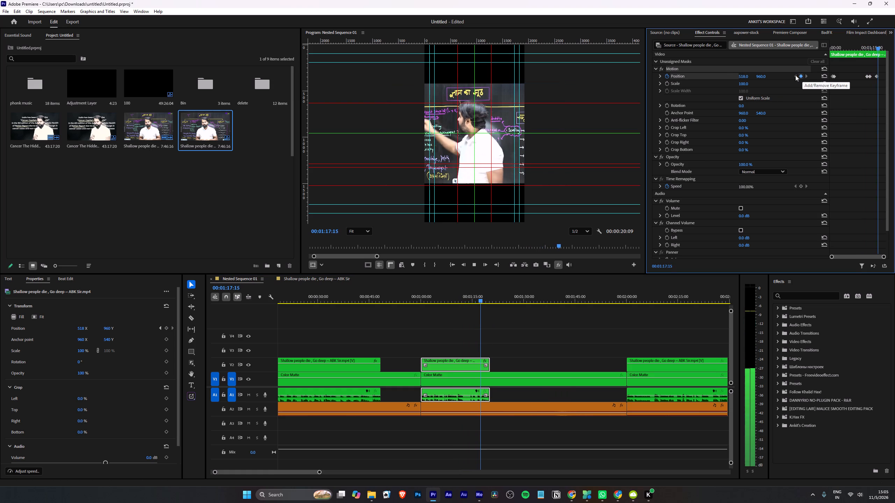
pyautogui.press('space')
pyautogui.moveTo(739, 79); pyautogui.dragTo(803, 67)
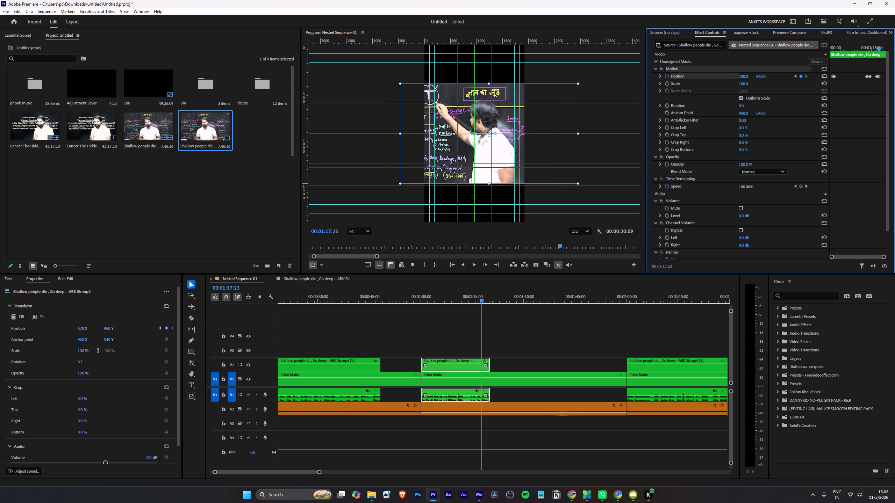
pyautogui.moveTo(803, 67); pyautogui.dragTo(827, 58)
pyautogui.press('space')
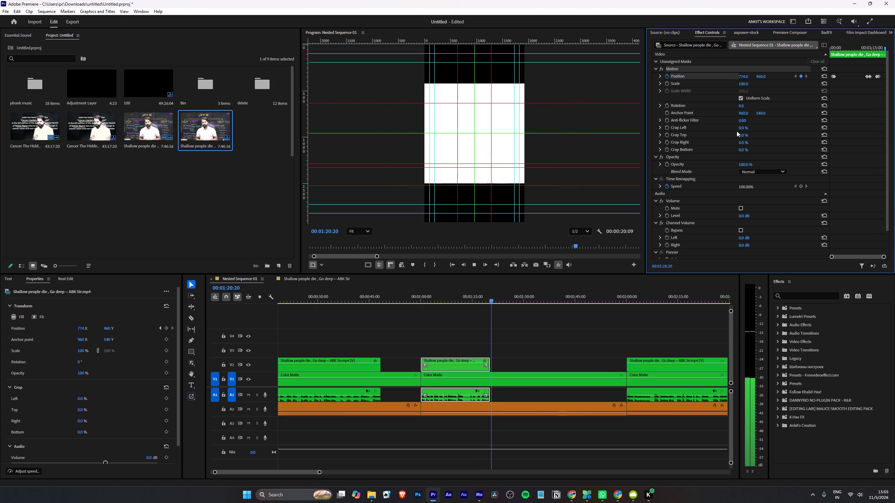
# Centre the speaker in the third V2 clip, starting at 00:02:00, with a horizontal position of 490, and play on to check it.
pyautogui.press('Down')
pyautogui.scroll(-4, 414, 457)
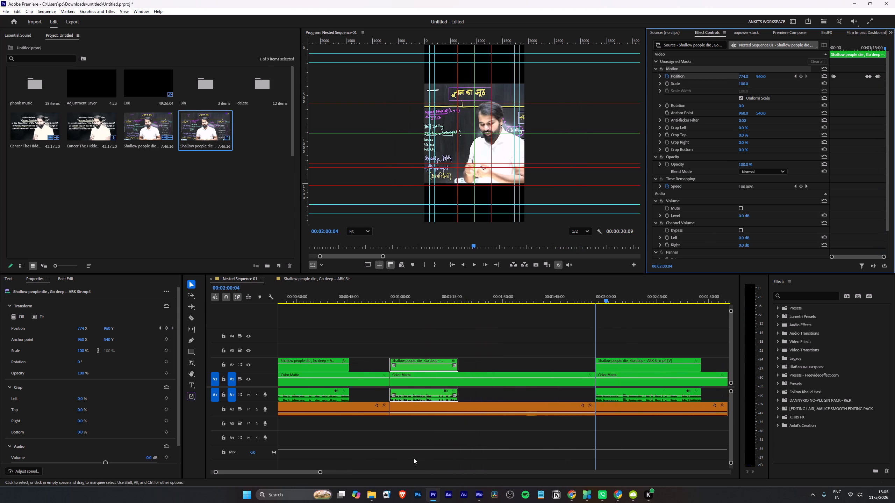
pyautogui.scroll(-2, 414, 458)
pyautogui.click(594, 362)
pyautogui.scroll(-5, 571, 361)
pyautogui.moveTo(746, 76); pyautogui.dragTo(687, 88)
pyautogui.press('space')
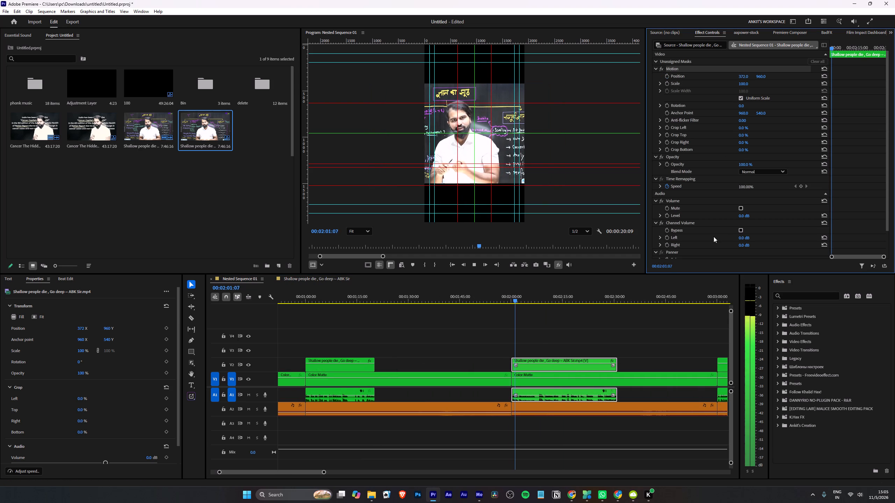
pyautogui.press('space')
pyautogui.moveTo(746, 76); pyautogui.dragTo(787, 71)
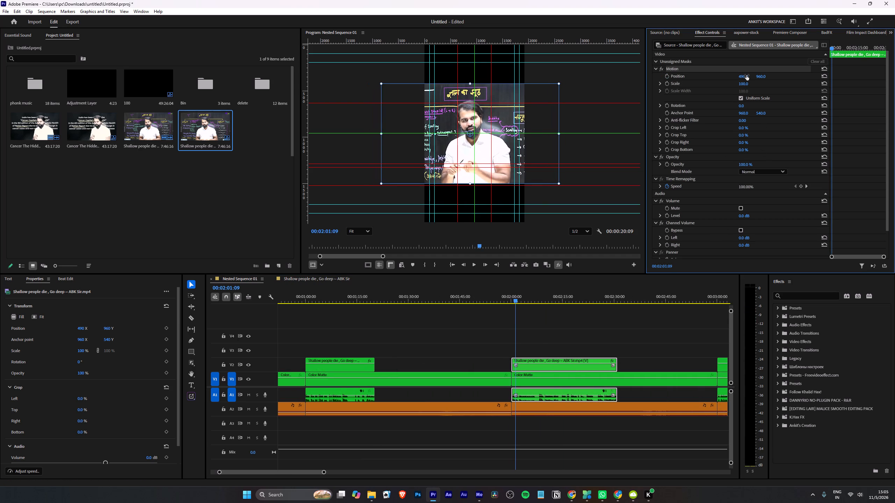
pyautogui.press('space')
pyautogui.scroll(-3, 546, 394)
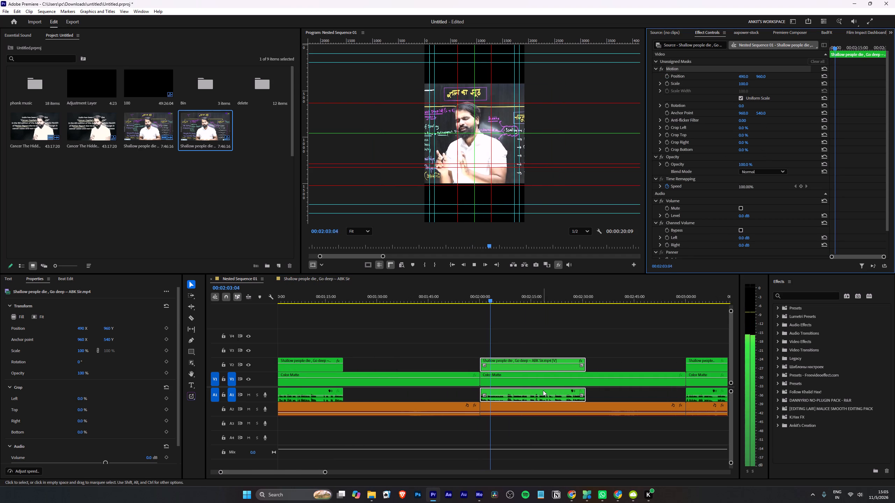
pyautogui.press('l')
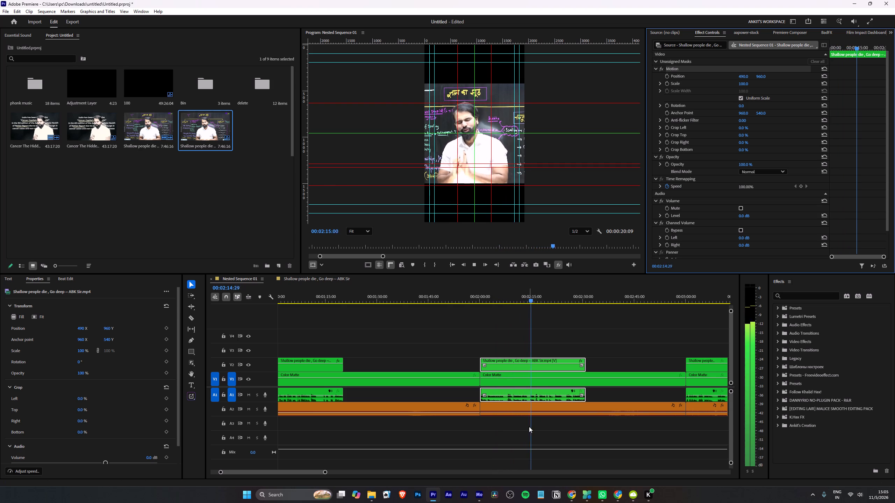
# Reframe the fourth V2 clip, starting at 00:03:00, while playing through its opening, bringing its horizontal position to 552.
pyautogui.scroll(-5, 497, 341)
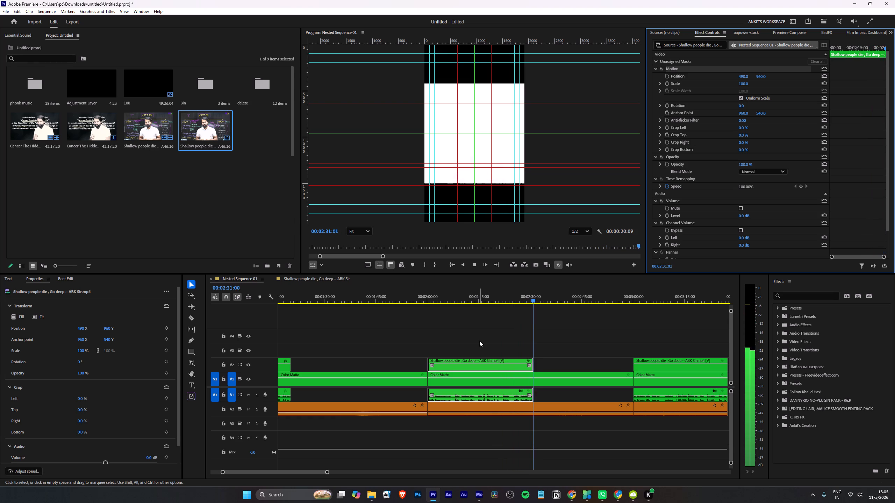
pyautogui.press('Down')
pyautogui.scroll(-7, 479, 341)
pyautogui.press('space')
pyautogui.scroll(-5, 479, 341)
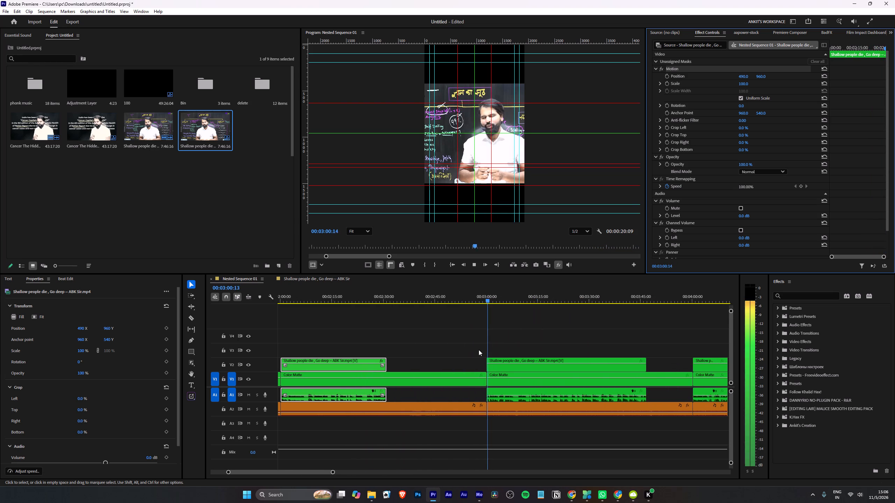
pyautogui.scroll(-8, 479, 350)
pyautogui.press('space')
pyautogui.click(510, 366)
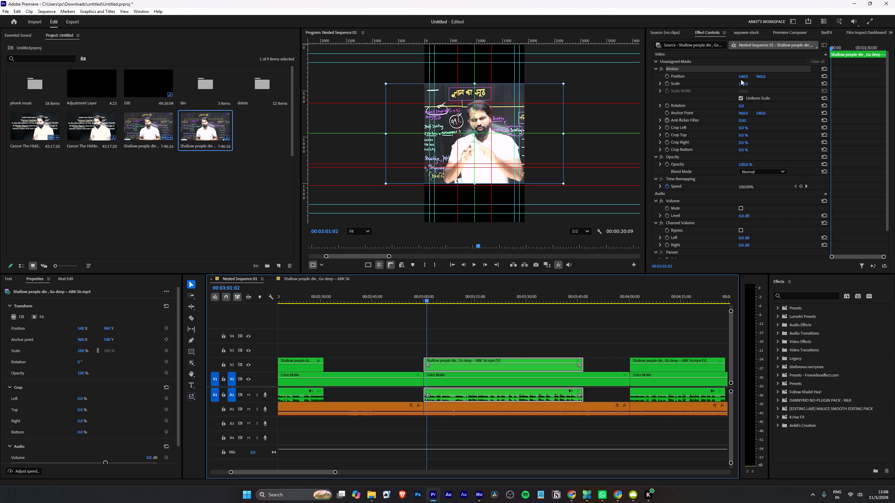
pyautogui.moveTo(742, 76); pyautogui.dragTo(693, 79)
pyautogui.press('space')
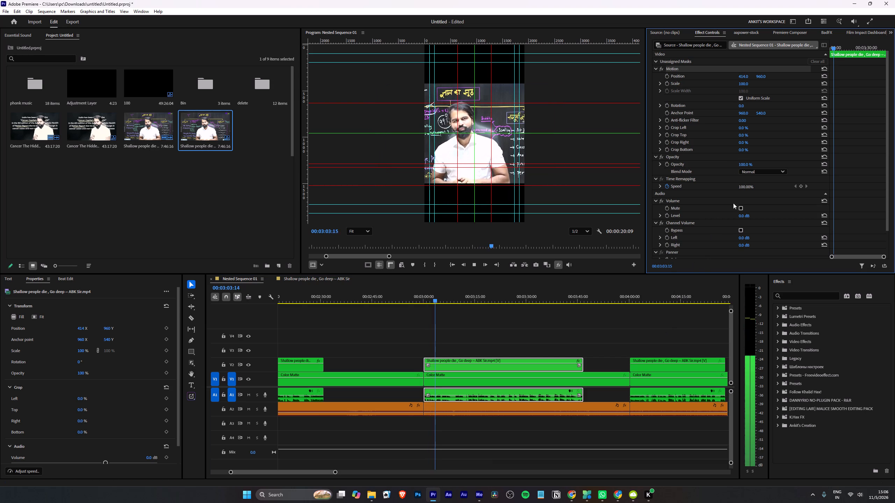
pyautogui.click(746, 73)
pyautogui.moveTo(742, 78); pyautogui.dragTo(742, 75)
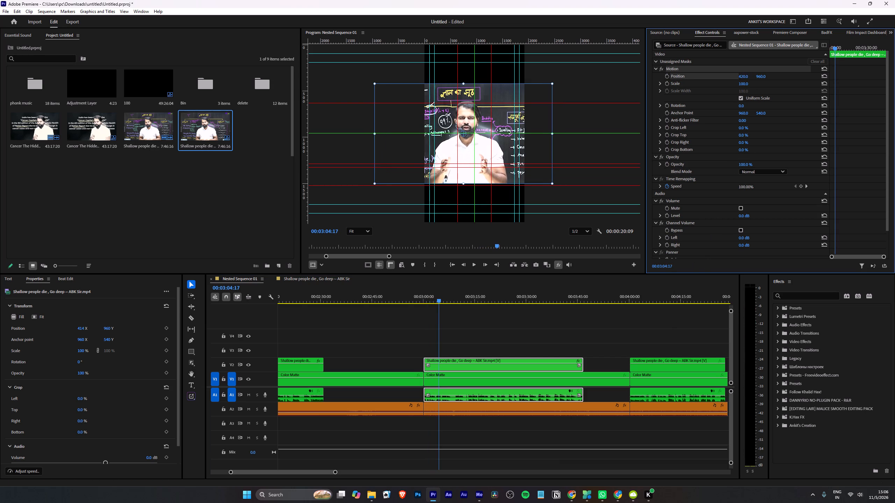
pyautogui.moveTo(742, 75); pyautogui.dragTo(749, 72)
pyautogui.press('space')
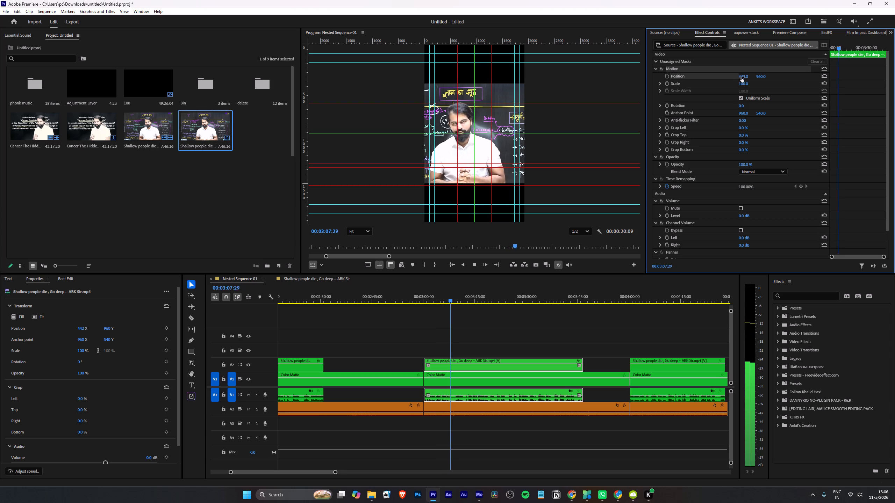
pyautogui.moveTo(742, 77); pyautogui.dragTo(781, 74)
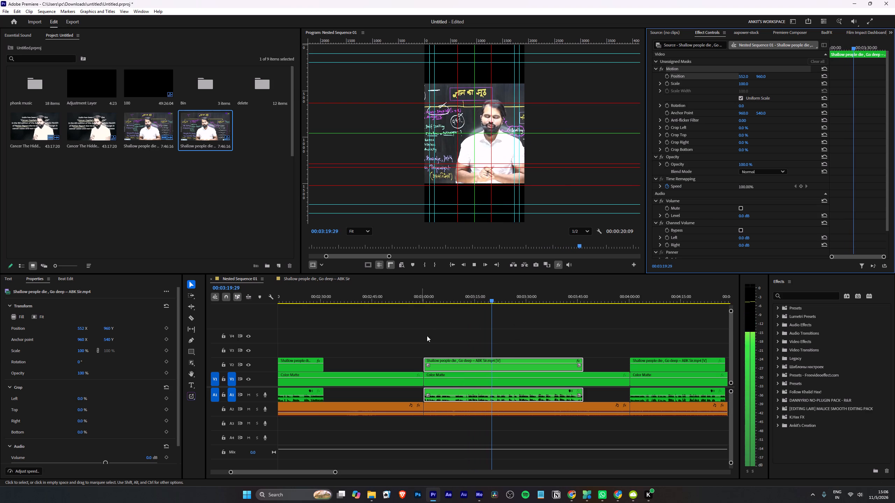
# Add a Position keyframe holding 552 at 00:03:16:07, and set the horizontal position to 378 at 00:03:17:01 to recentre the speaker.
pyautogui.click(459, 295)
pyautogui.press('space')
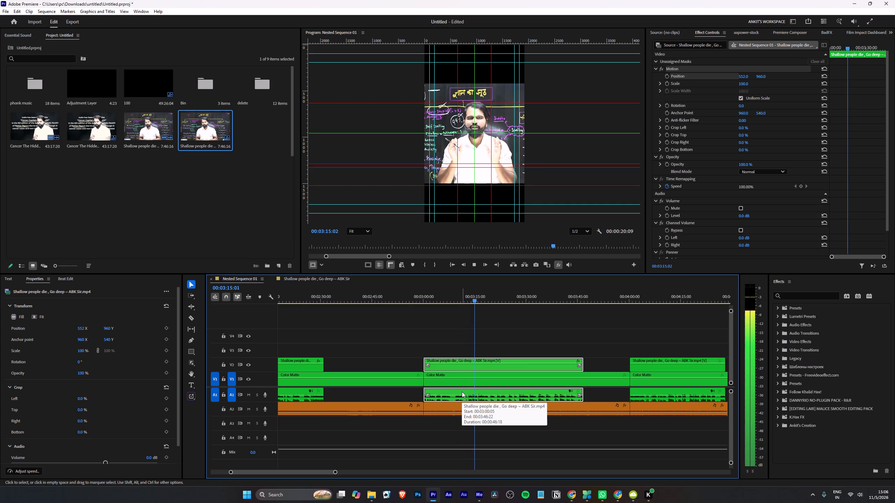
pyautogui.press('space')
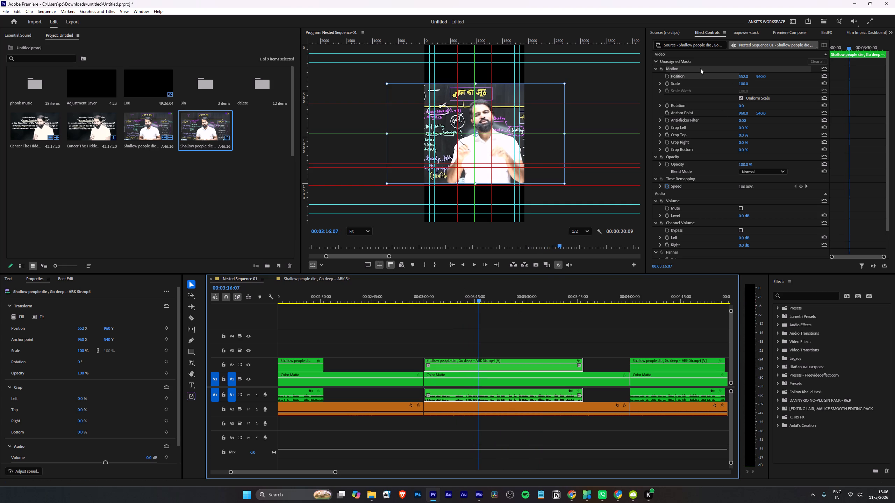
pyautogui.click(670, 75)
pyautogui.press('space')
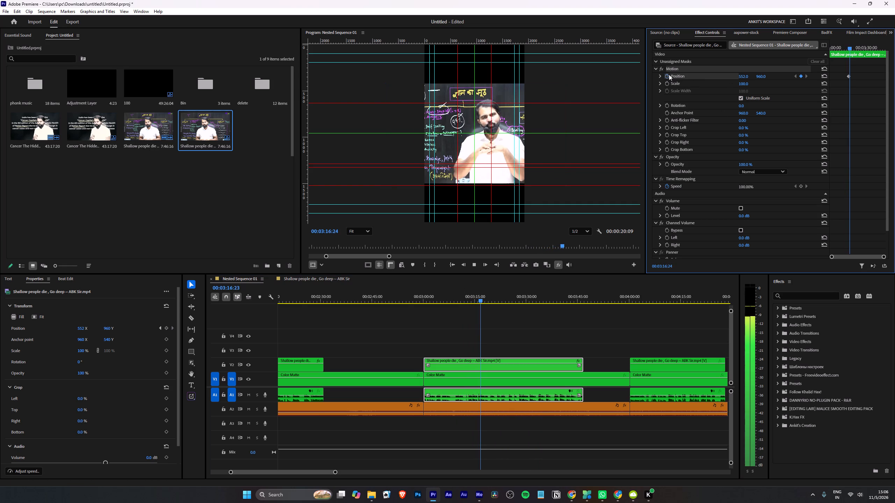
pyautogui.press('space')
pyautogui.moveTo(739, 78); pyautogui.dragTo(667, 82)
pyautogui.click(746, 75)
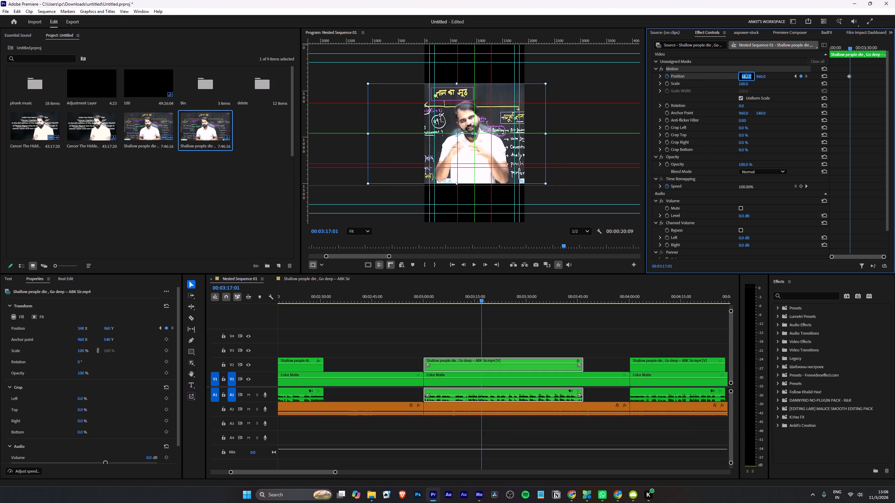
pyautogui.click(713, 75)
pyautogui.moveTo(743, 74); pyautogui.dragTo(756, 75)
pyautogui.press('space')
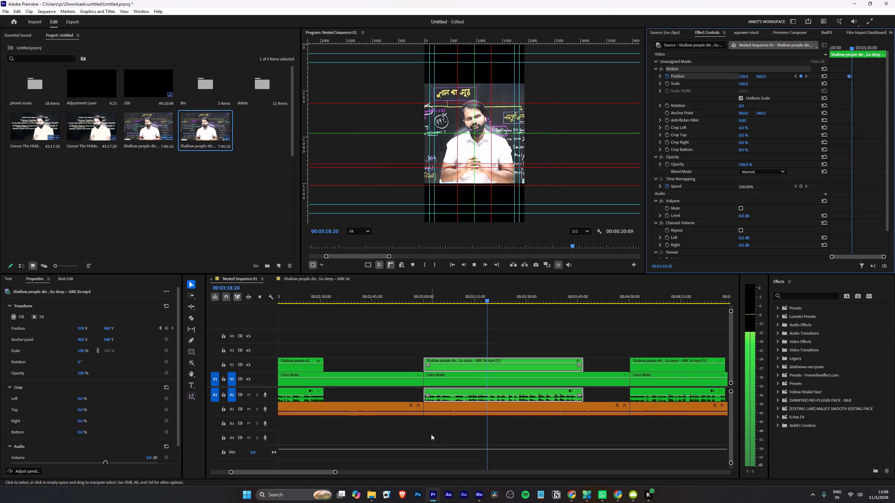
# Add a Position keyframe holding 378 at 00:03:22:02, and set the horizontal position to 574 at 00:03:23:08 to follow the speaker.
pyautogui.scroll(-4, 430, 433)
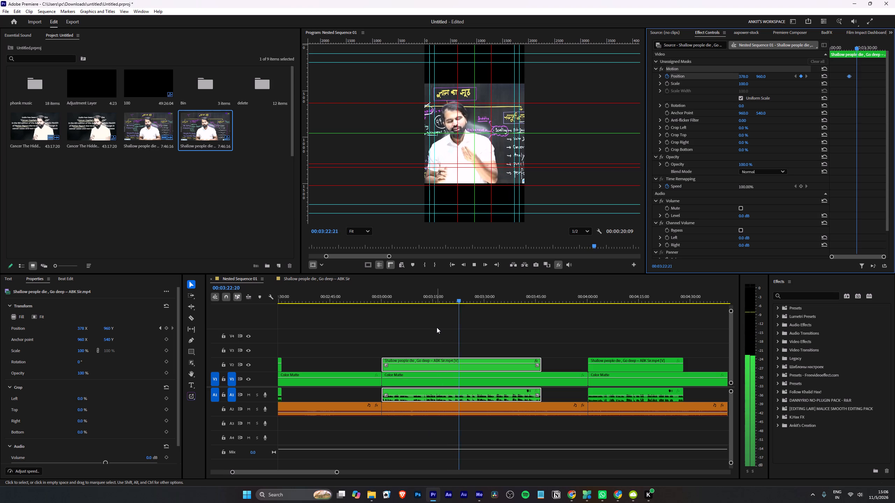
pyautogui.scroll(-5, 436, 327)
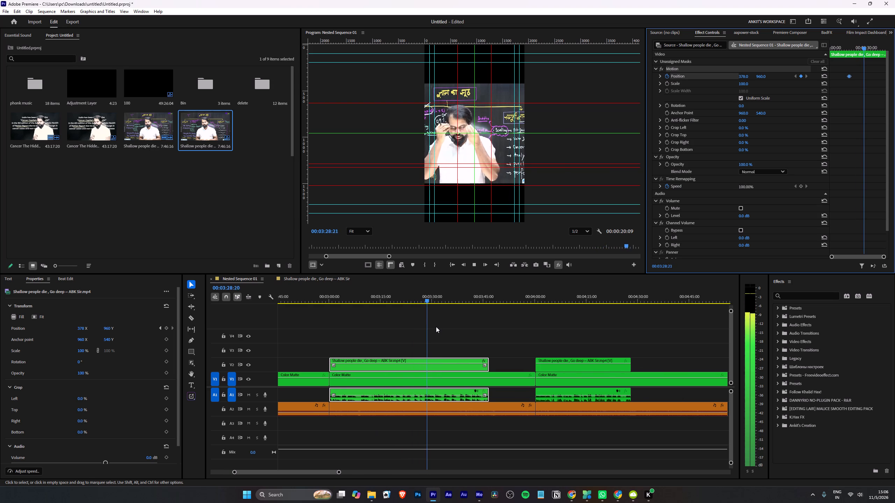
pyautogui.moveTo(408, 293); pyautogui.dragTo(381, 304)
pyautogui.press('space')
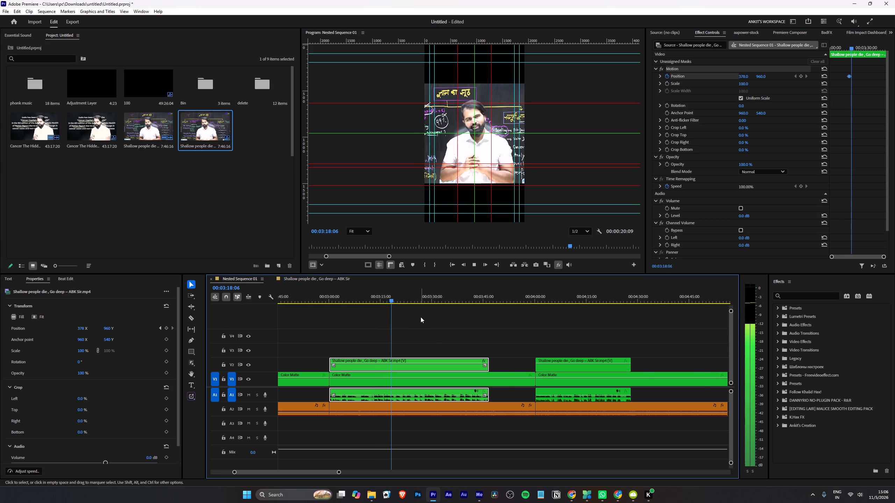
pyautogui.keyDown('alt'); pyautogui.scroll(3, 433, 336); pyautogui.keyUp('alt')
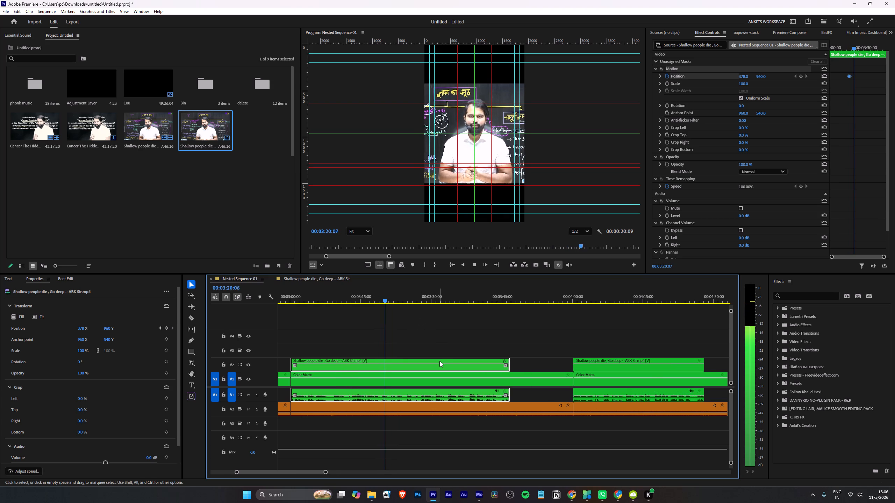
pyautogui.press('space')
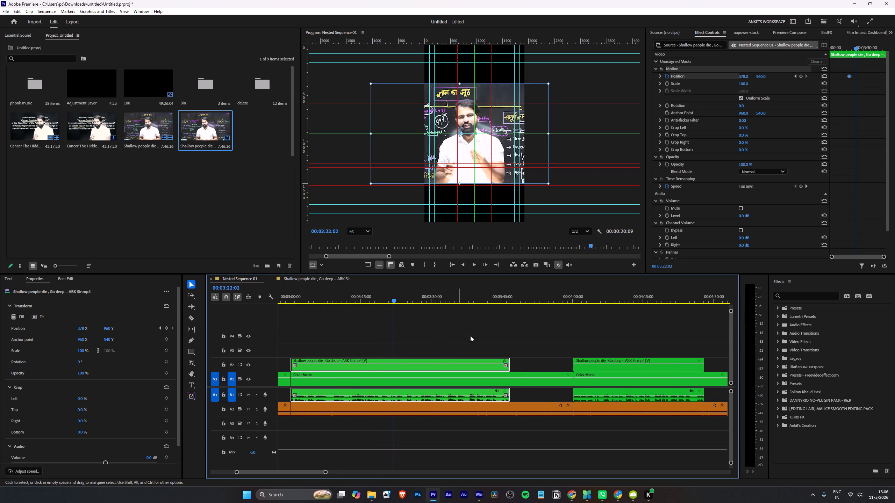
pyautogui.click(800, 78)
pyautogui.press('space')
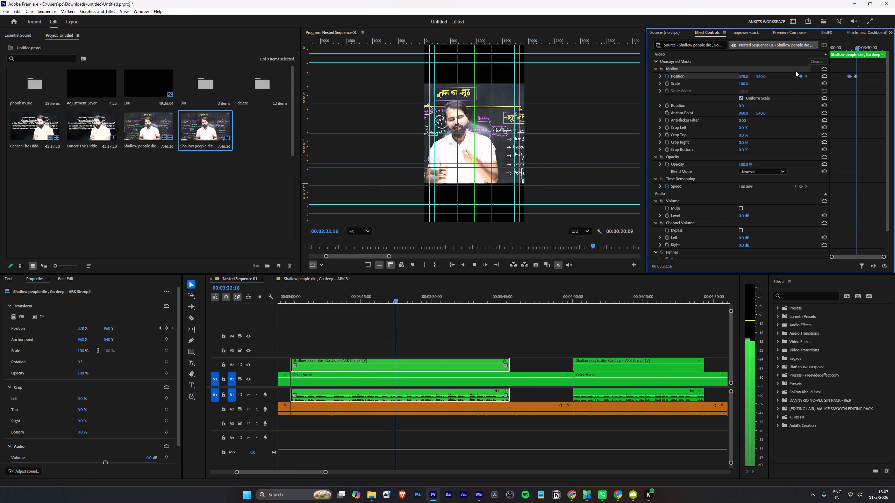
pyautogui.press('space')
pyautogui.click(744, 74)
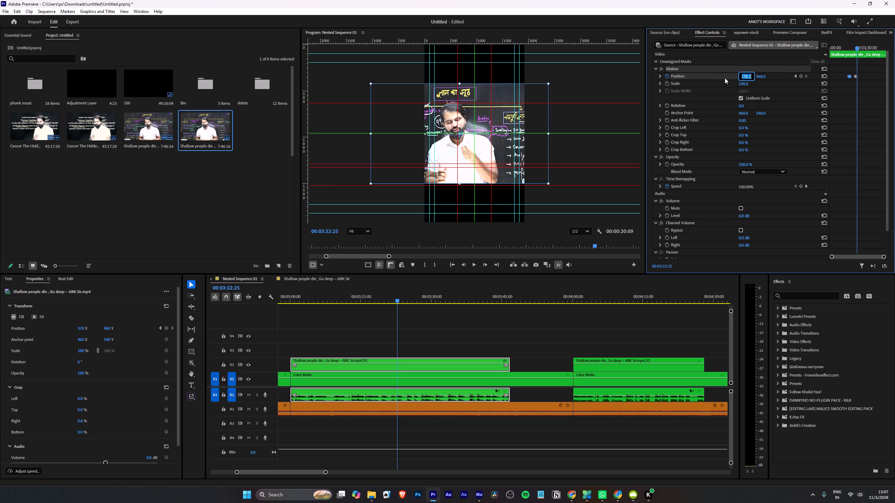
pyautogui.click(718, 78)
pyautogui.press('space')
pyautogui.press('space')
pyautogui.moveTo(739, 74); pyautogui.dragTo(784, 78)
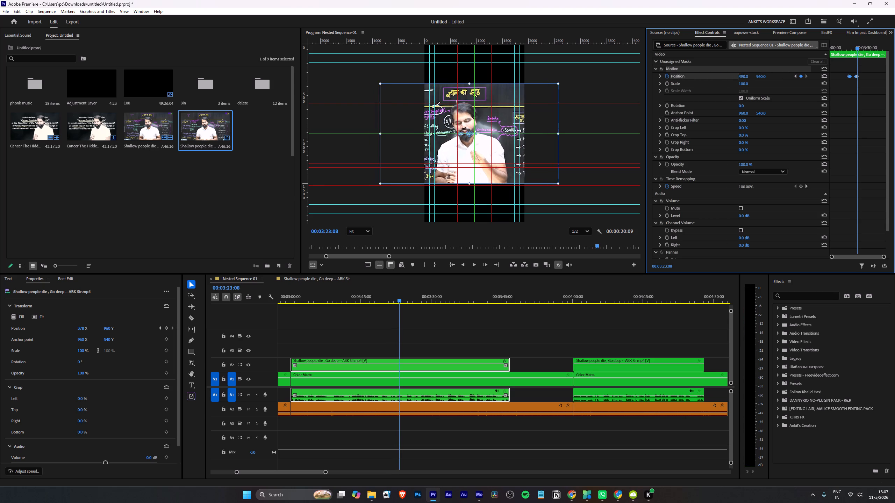
pyautogui.moveTo(784, 78); pyautogui.dragTo(812, 79)
# Play the rest of the fourth clip and the opening of the fifth V2 clip, starting at 00:04:00, to check the framing.
pyautogui.press('space')
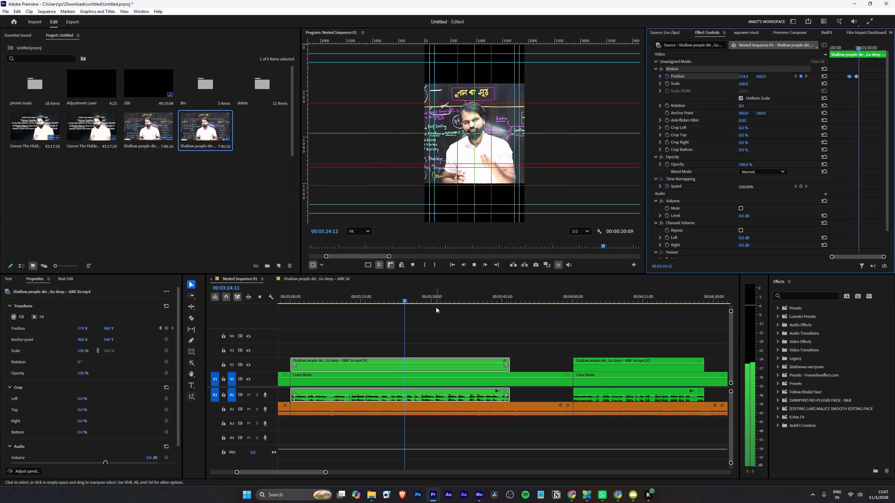
pyautogui.press('l')
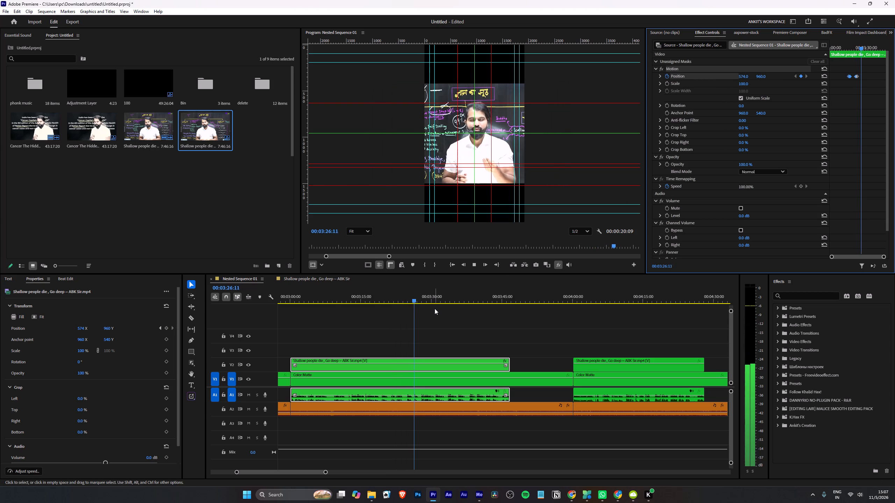
pyautogui.press('l')
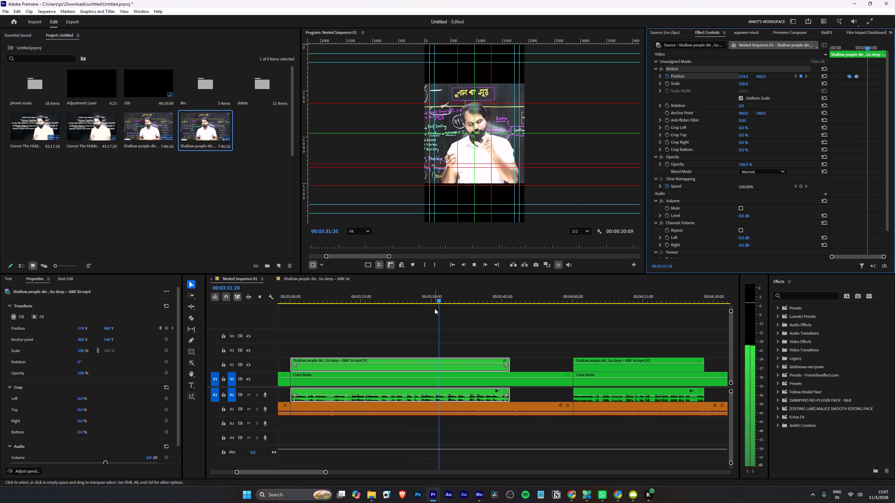
pyautogui.scroll(-4, 412, 322)
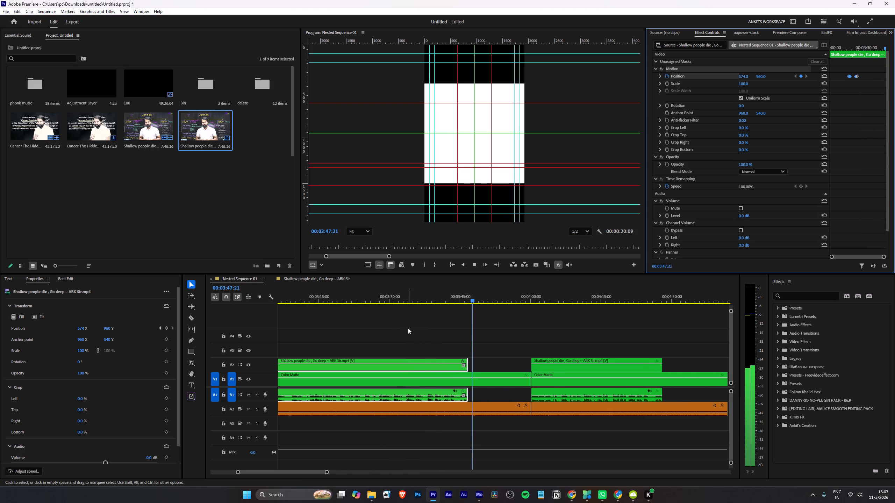
pyautogui.scroll(-3, 408, 328)
pyautogui.press('Down')
pyautogui.scroll(-6, 408, 328)
pyautogui.press('space')
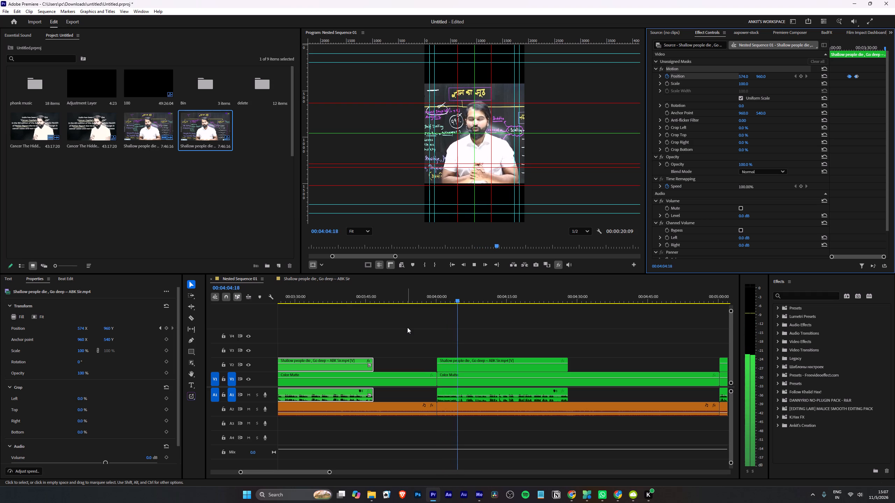
pyautogui.press('space')
pyautogui.press('space')
pyautogui.press('space')
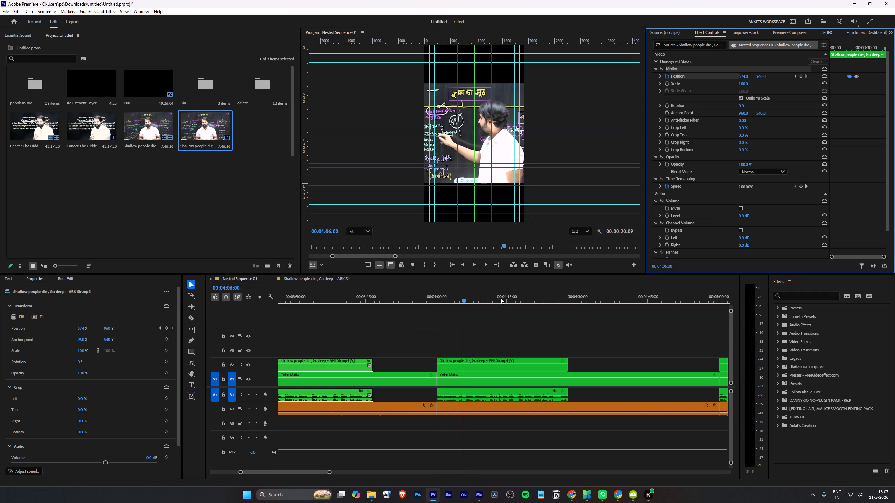
# Add a Position keyframe holding 540 to the fifth clip at 00:04:05:20, and set the horizontal position to 880 at 00:04:06:12 to reveal the board.
pyautogui.press('Left')
pyautogui.press('Left')
pyautogui.press('Left')
pyautogui.press('Left')
pyautogui.press('Left')
pyautogui.press('Left')
pyautogui.press('Left')
pyautogui.press('Left')
pyautogui.press('Left')
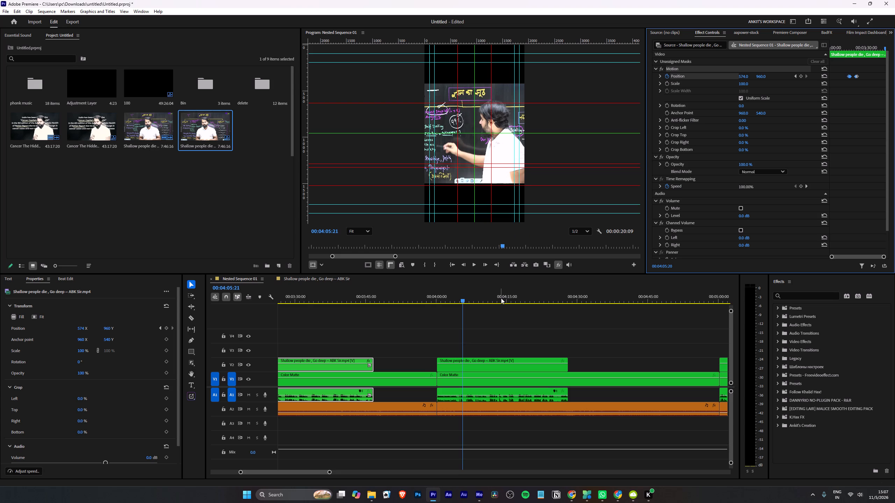
pyautogui.press('Left')
pyautogui.click(502, 363)
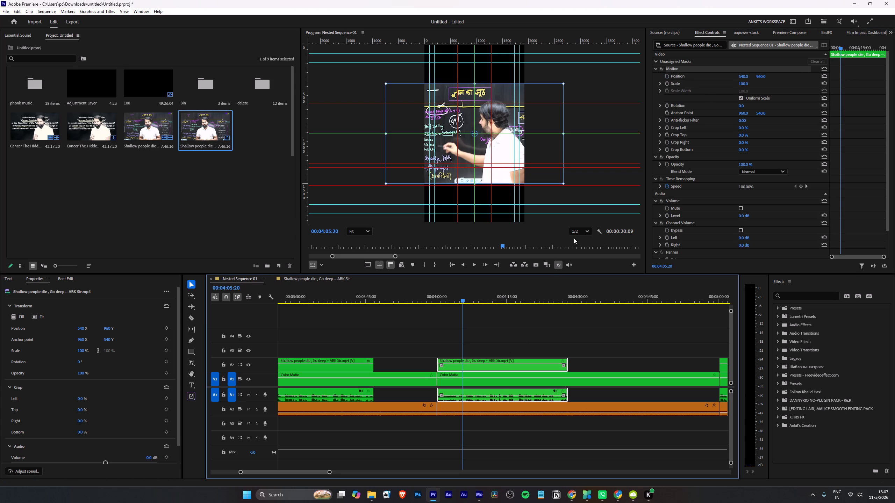
pyautogui.click(670, 78)
pyautogui.press('space')
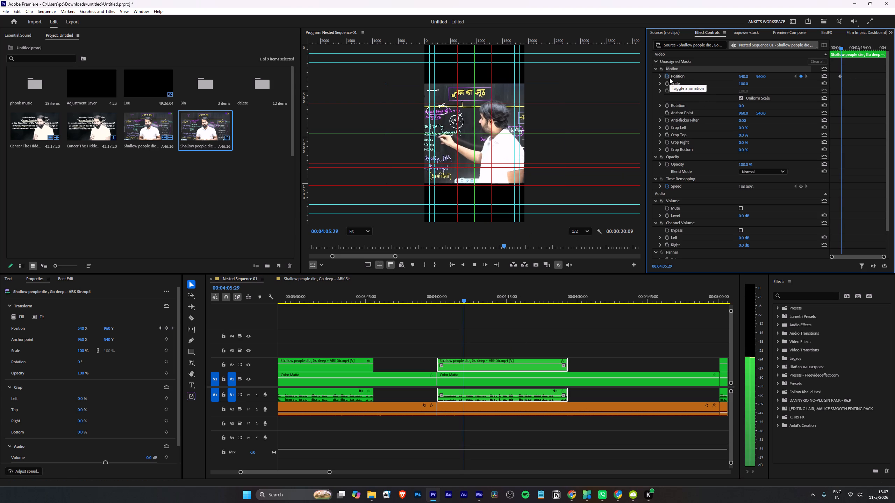
pyautogui.press('space')
pyautogui.moveTo(746, 76); pyautogui.dragTo(808, 76)
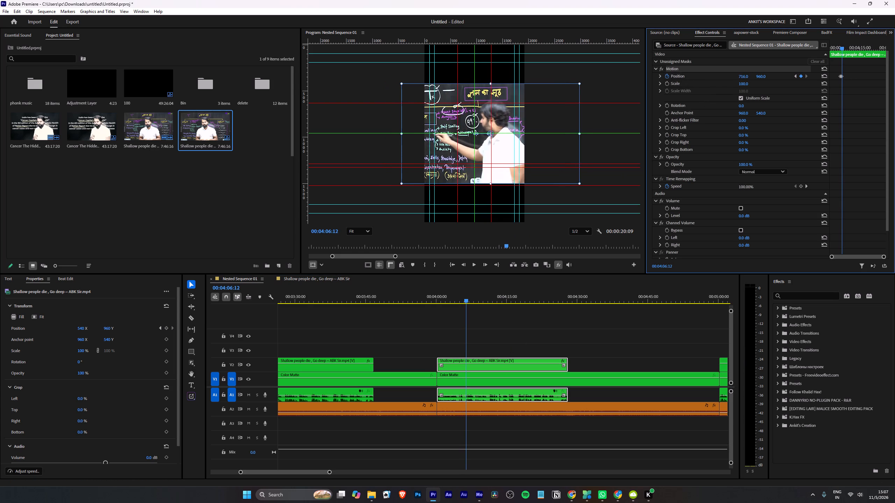
pyautogui.moveTo(808, 76); pyautogui.dragTo(865, 70)
# Add a Position keyframe holding 880 at 00:04:07:19, set the horizontal position to 490 at 00:04:08:09, and play on to check it.
pyautogui.press('space')
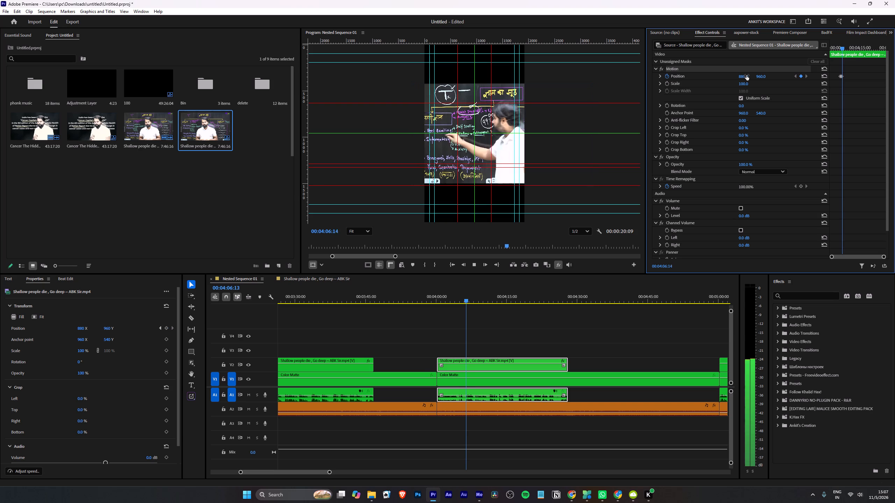
pyautogui.press('space')
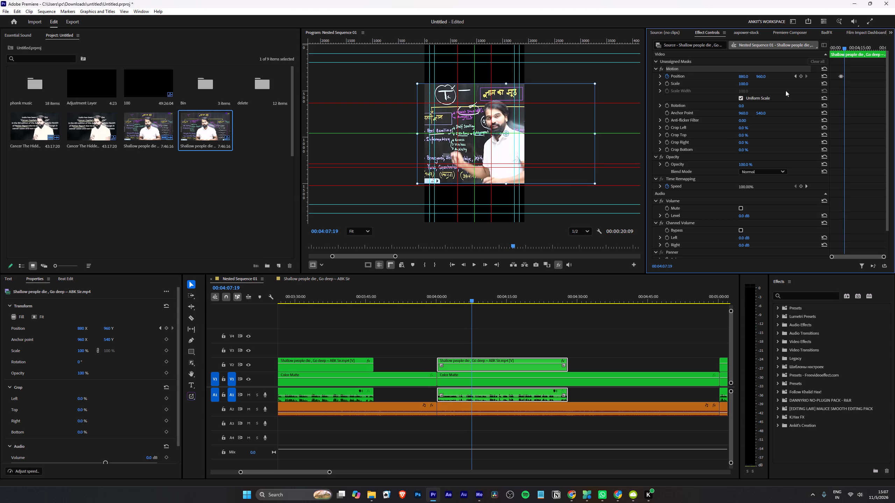
pyautogui.click(800, 79)
pyautogui.press('space')
pyautogui.press('space')
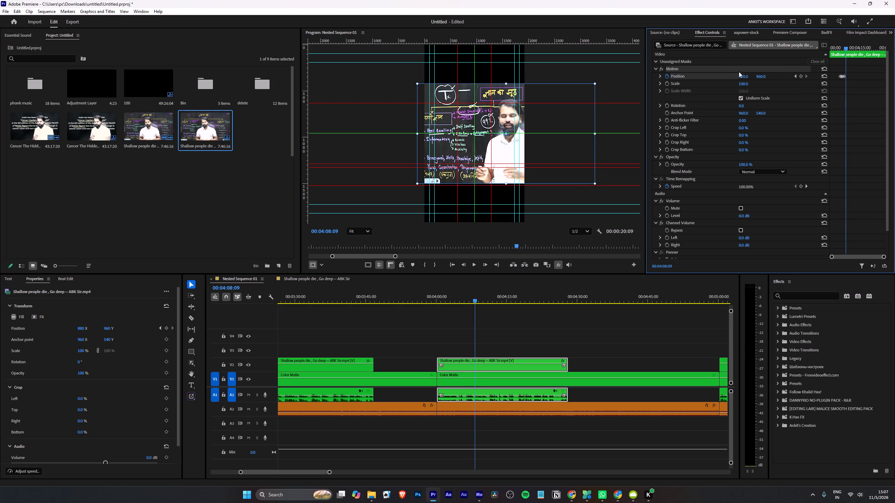
pyautogui.moveTo(742, 75); pyautogui.dragTo(606, 107)
pyautogui.press('space')
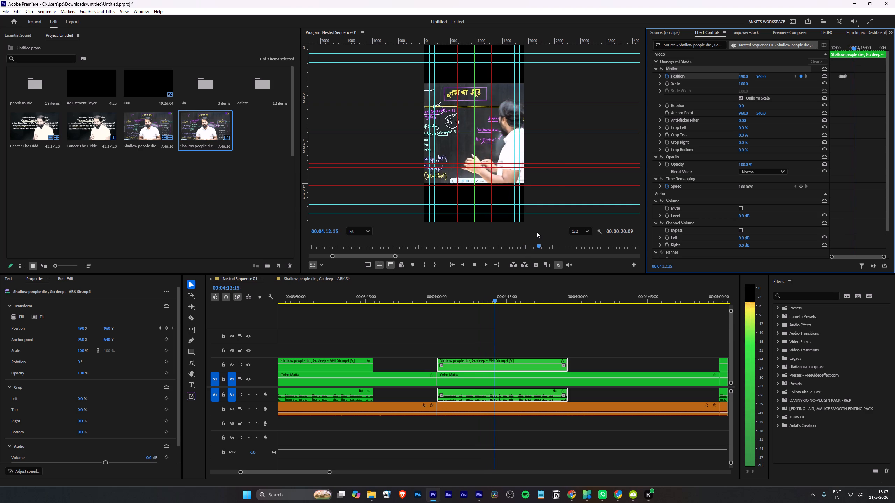
pyautogui.press('space')
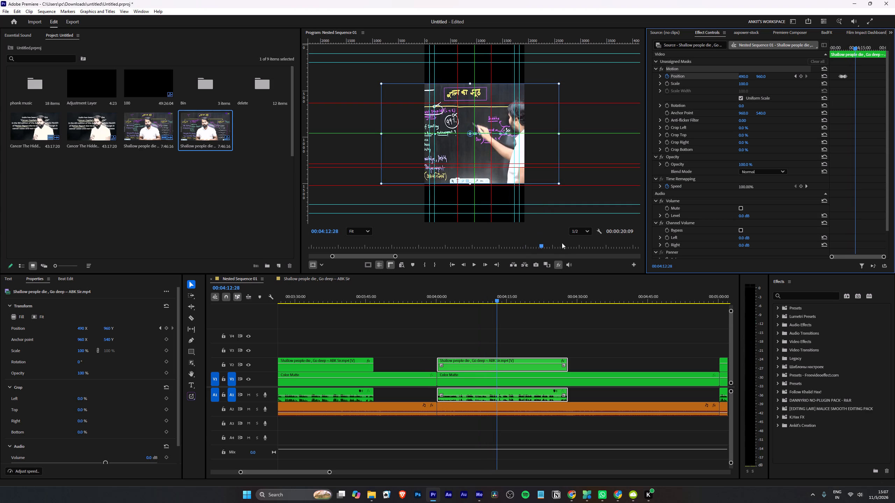
# Add a Position keyframe holding 490 to the fifth clip at 00:04:12:02, and set the horizontal position to 120 at 00:04:12:20.
pyautogui.press('Left')
pyautogui.press('Left')
pyautogui.press('Left')
pyautogui.press('Left')
pyautogui.press('Left')
pyautogui.press('Left')
pyautogui.press('Left')
pyautogui.press('Left')
pyautogui.press('Left')
pyautogui.press('Left')
pyautogui.press('Left')
pyautogui.press('Left')
pyautogui.press('Left')
pyautogui.press('Left')
pyautogui.press('Left')
pyautogui.press('Left')
pyautogui.press('Left')
pyautogui.press('Left')
pyautogui.press('Left')
pyautogui.press('Left')
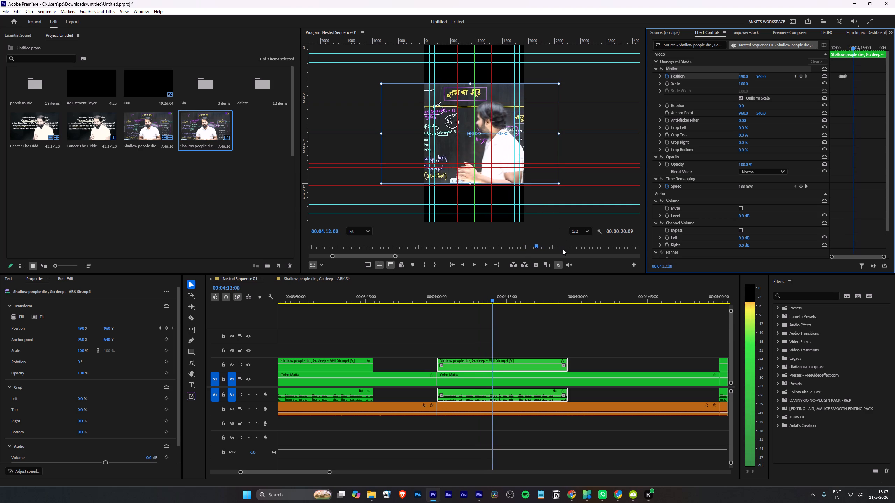
pyautogui.press('space')
pyautogui.press('space')
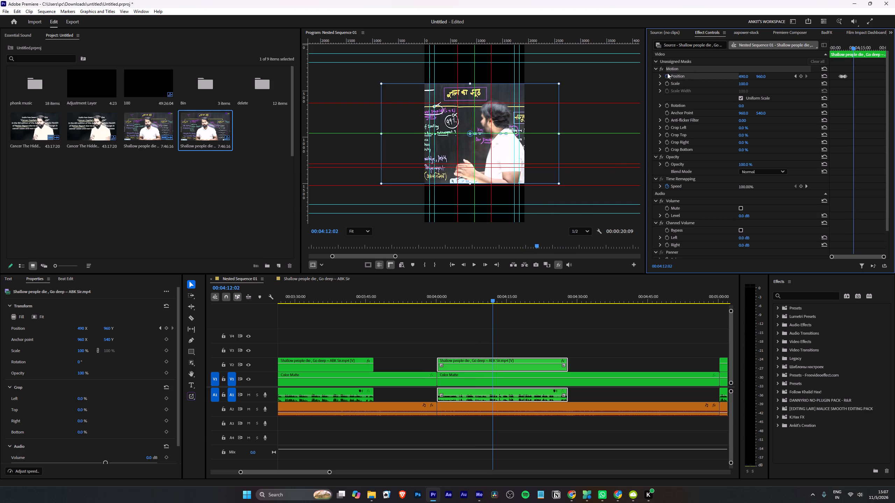
pyautogui.click(802, 74)
pyautogui.press('space')
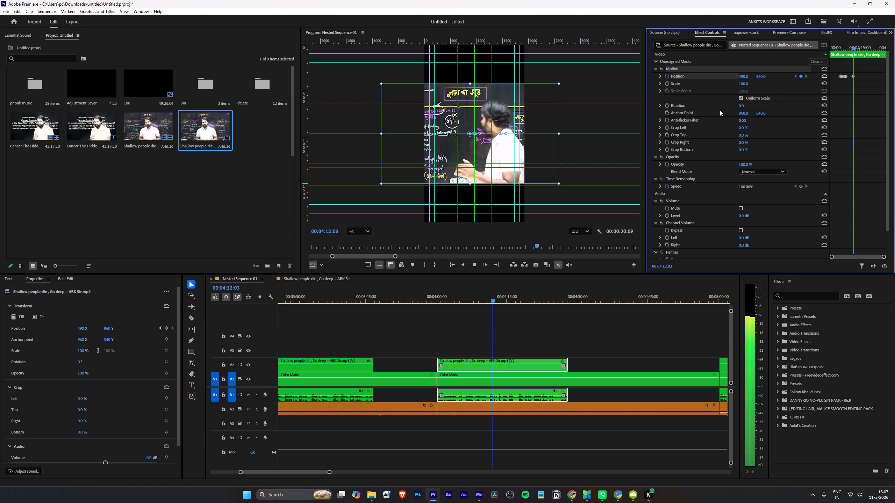
pyautogui.press('space')
pyautogui.click(746, 76)
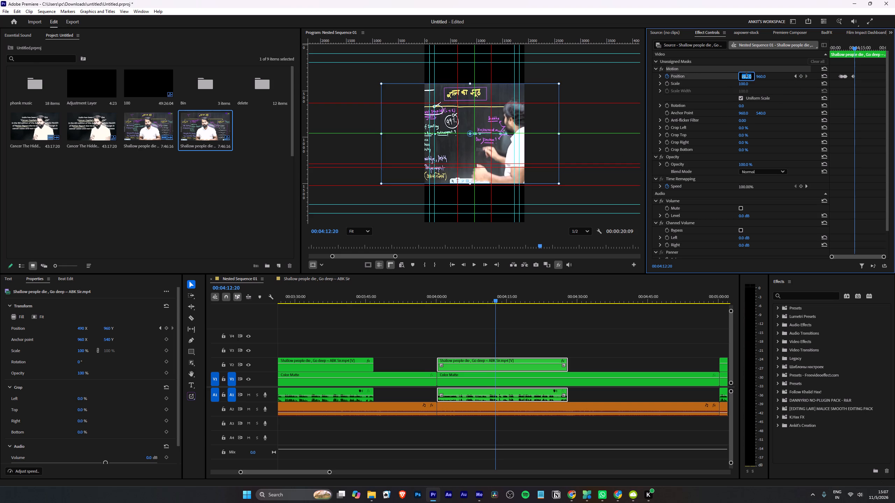
pyautogui.write('12')
pyautogui.press('0')
pyautogui.press('Return')
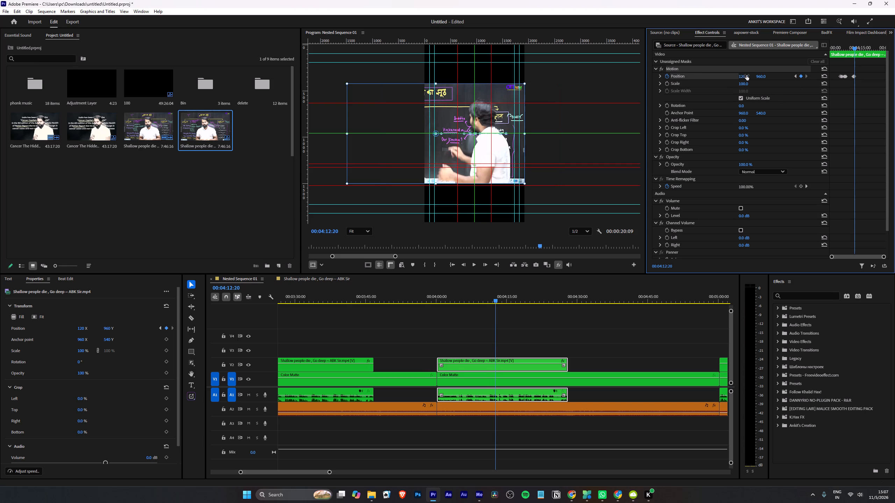
# Add a Position keyframe holding 120 at 00:04:20:02, and set the horizontal position to 460 at 00:04:20:28 to recentre the speaker.
pyautogui.press('space')
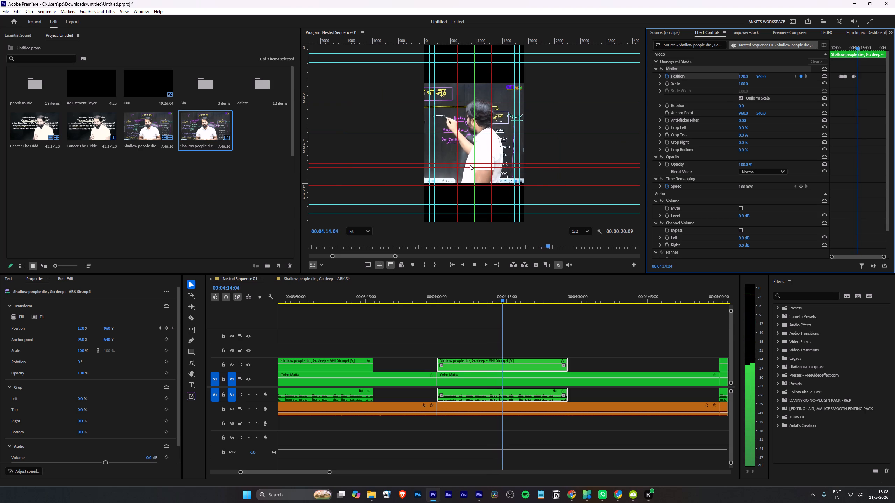
pyautogui.scroll(-4, 454, 275)
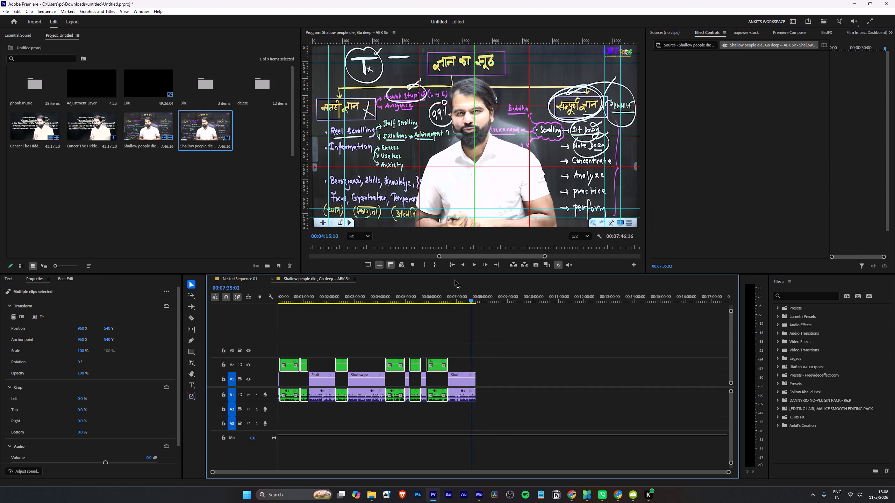
pyautogui.click(241, 278)
pyautogui.press('space')
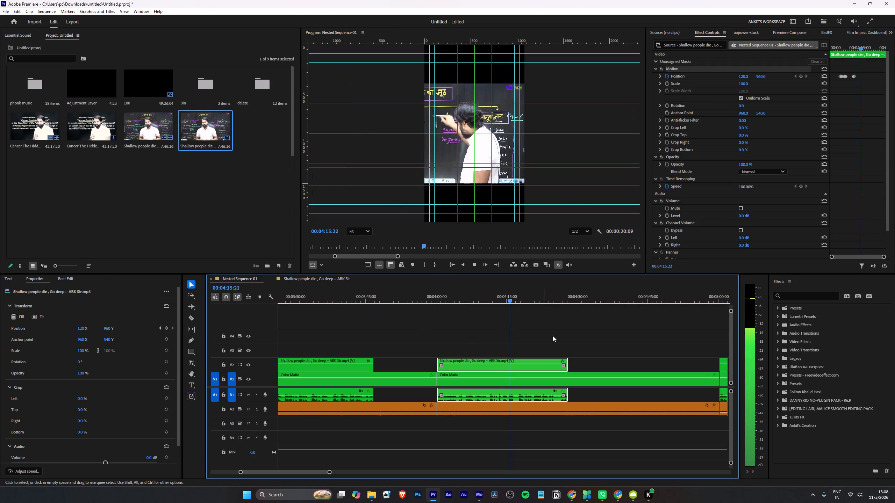
pyautogui.keyDown('alt'); pyautogui.scroll(3, 567, 339); pyautogui.keyUp('alt')
pyautogui.scroll(-3, 551, 350)
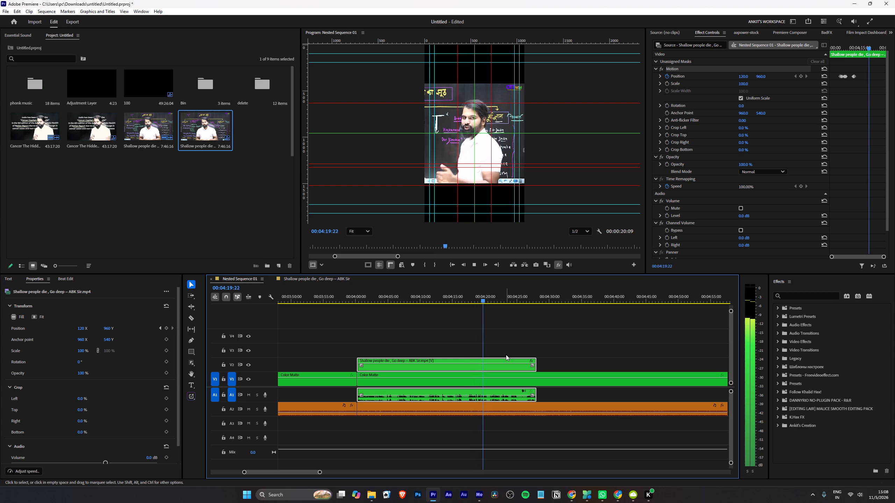
pyautogui.press('space')
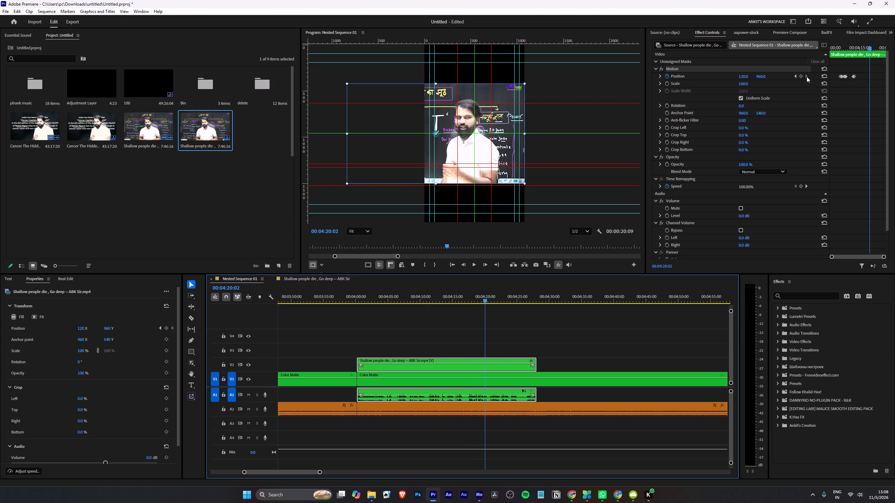
pyautogui.click(802, 76)
pyautogui.press('space')
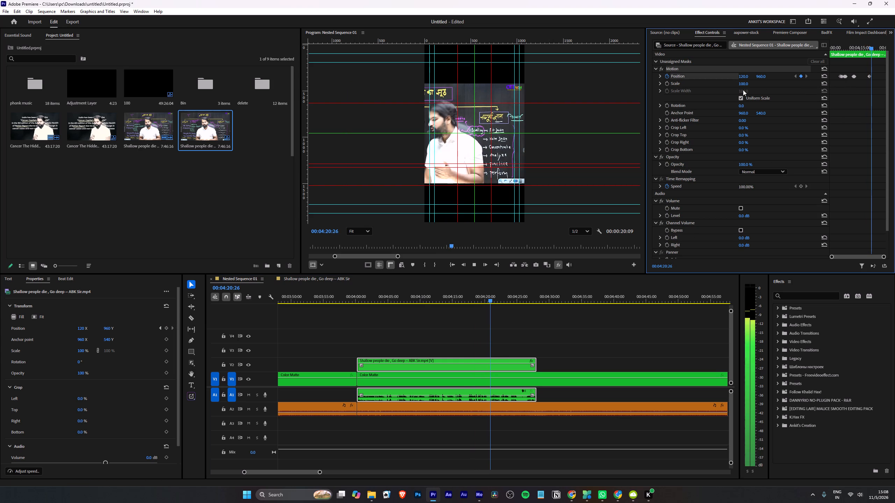
pyautogui.press('space')
pyautogui.moveTo(743, 79); pyautogui.dragTo(834, 70)
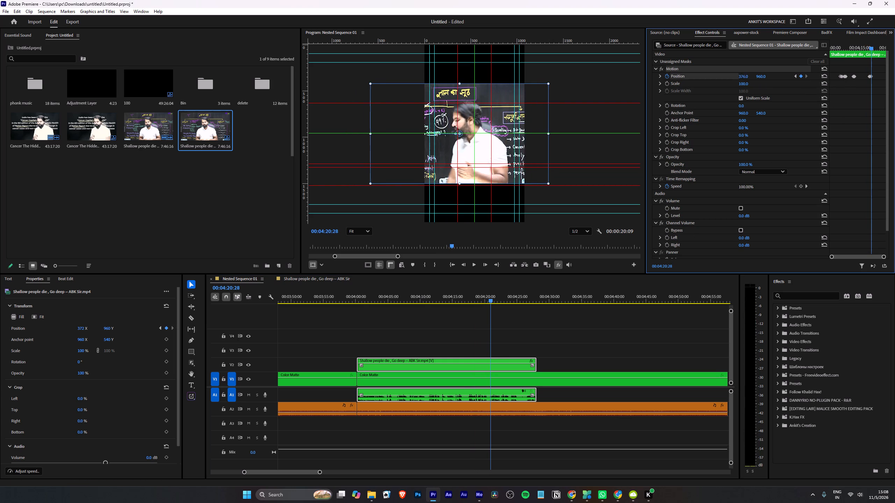
pyautogui.moveTo(834, 70); pyautogui.dragTo(867, 74)
# Replay the last move, add a Position keyframe holding 460 at 00:04:21:06, and set the horizontal position to 120 at 00:04:21:29.
pyautogui.press('space')
pyautogui.press('space')
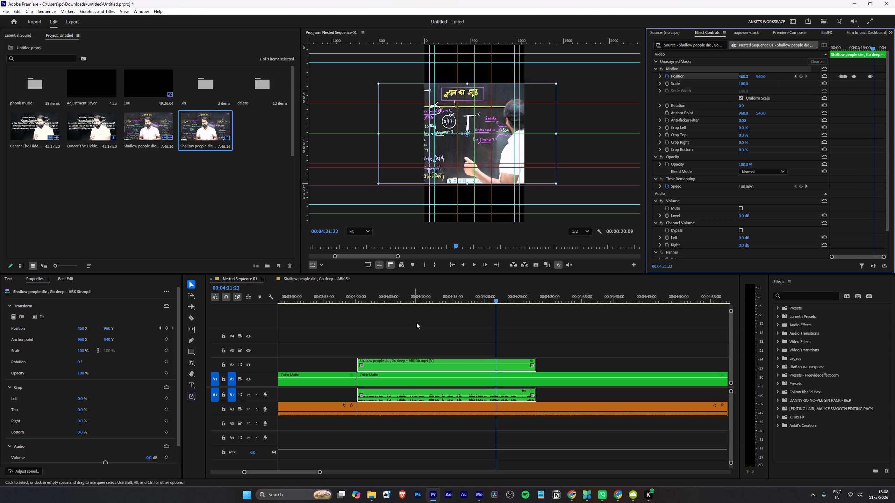
pyautogui.click(452, 288)
pyautogui.press('space')
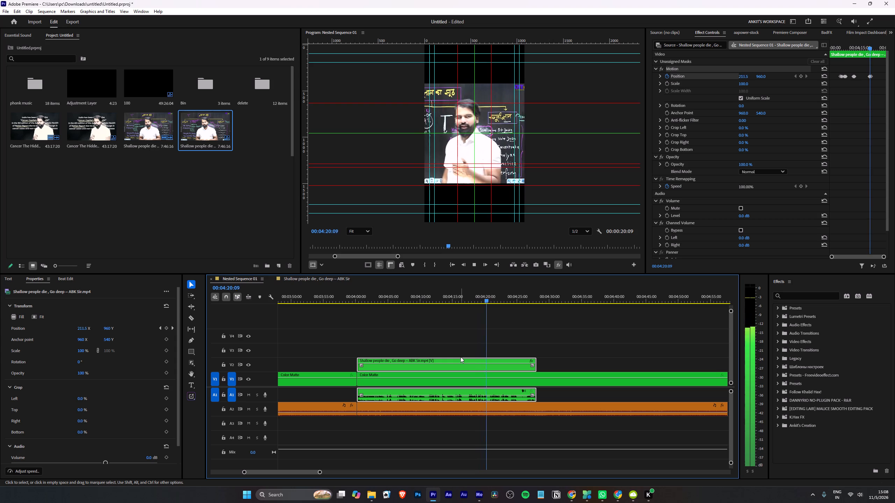
pyautogui.press('space')
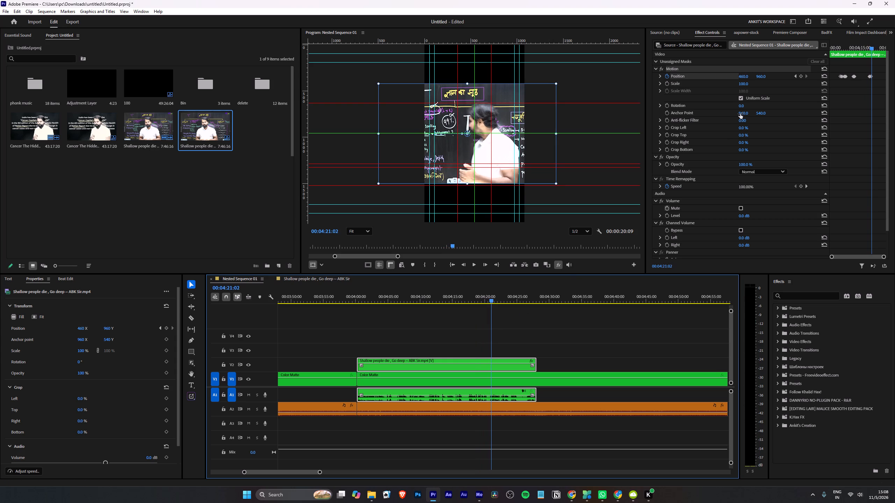
pyautogui.press('Right')
pyautogui.press('Right')
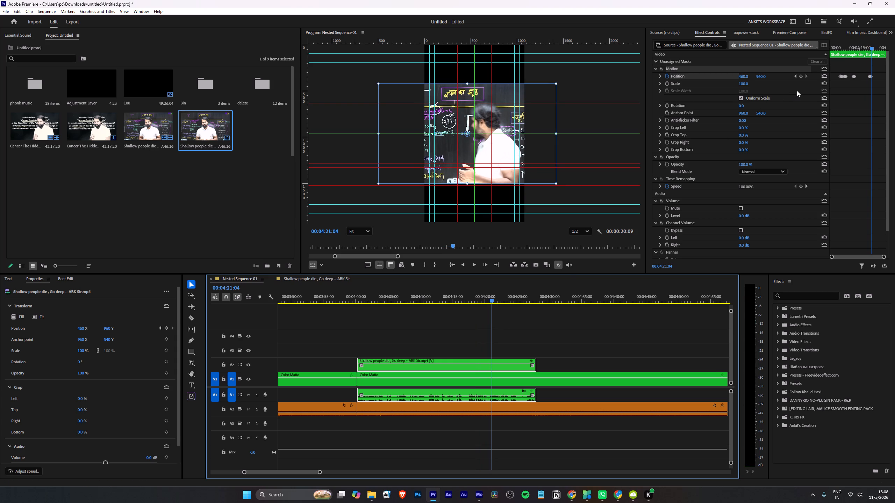
pyautogui.press('Right')
pyautogui.press('Right')
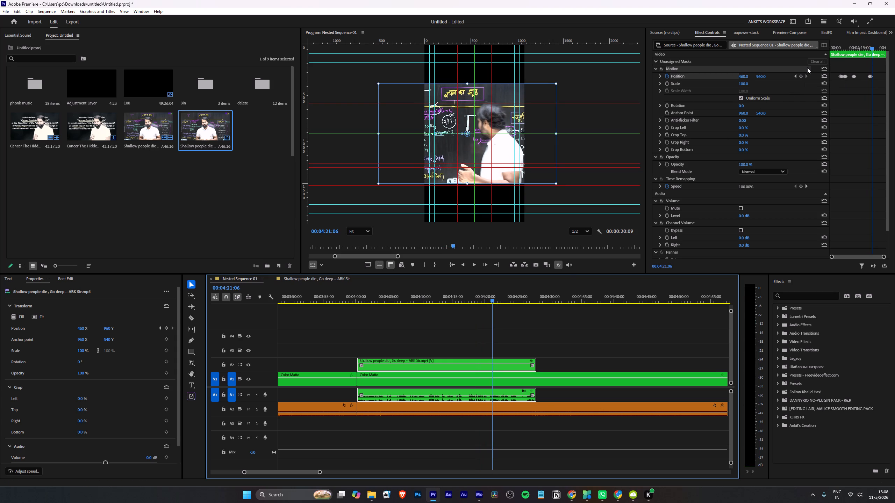
pyautogui.click(800, 77)
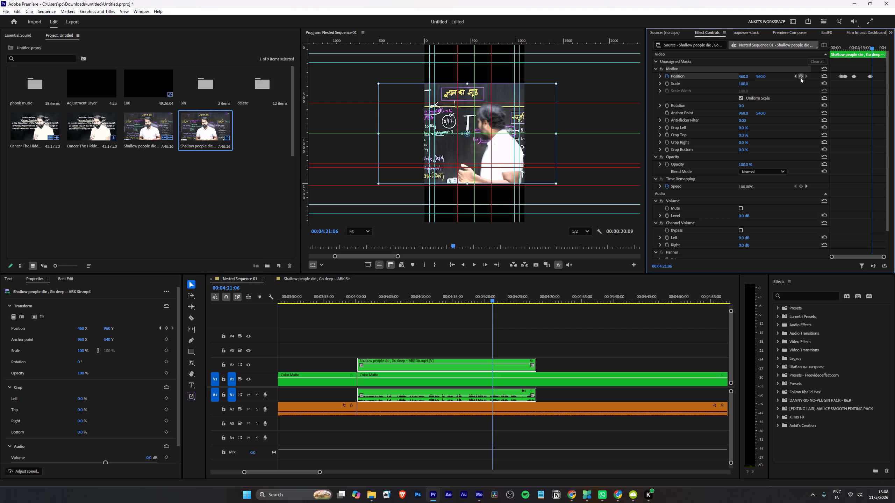
pyautogui.press('space')
pyautogui.press('space')
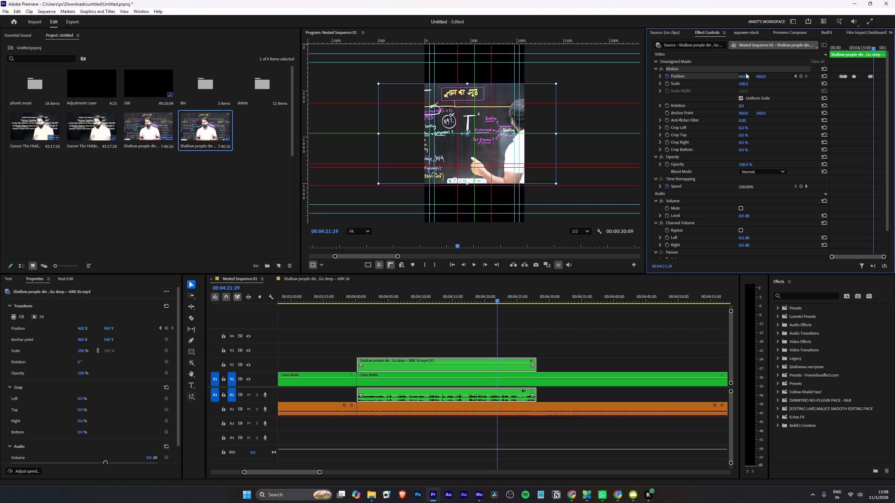
pyautogui.click(746, 73)
pyautogui.click(741, 72)
pyautogui.click(743, 76)
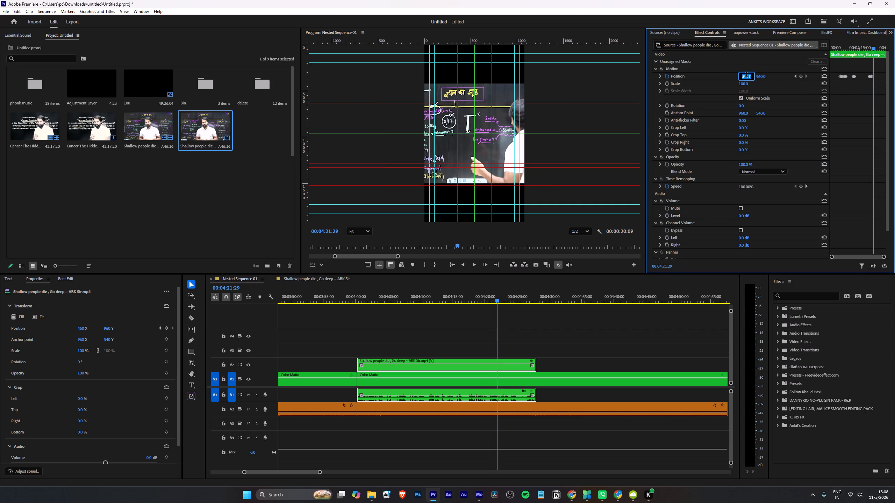
pyautogui.write('120')
pyautogui.press('Return')
# Add a Position keyframe holding 120 near 00:04:26:15, and set the horizontal position to 592 at 00:04:27:10 to follow the speaker.
pyautogui.press('space')
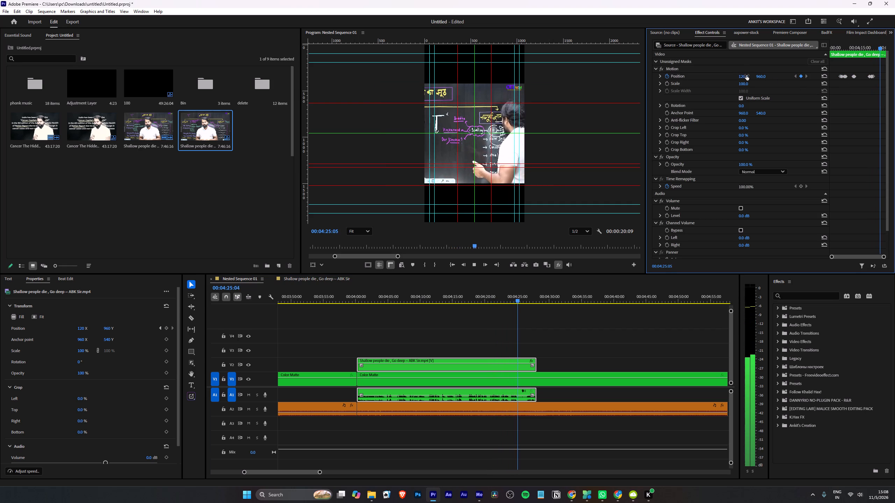
pyautogui.press('space')
pyautogui.press('space')
pyautogui.press('space')
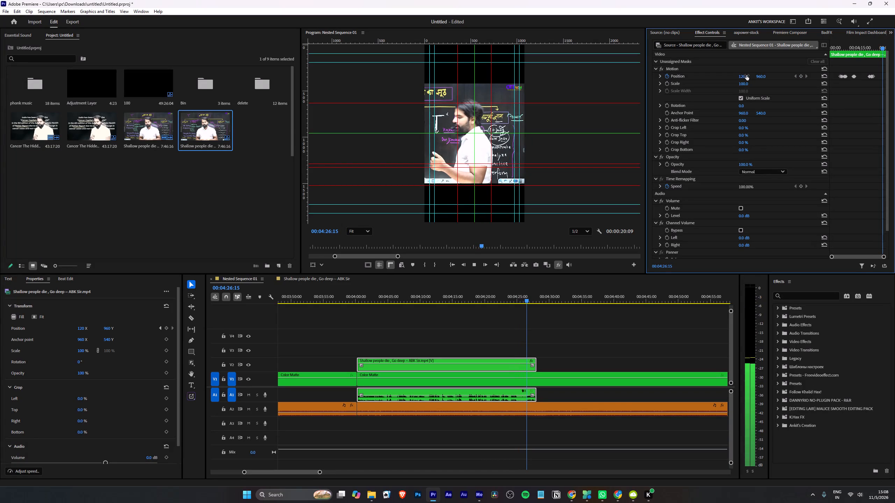
pyautogui.click(800, 75)
pyautogui.press('space')
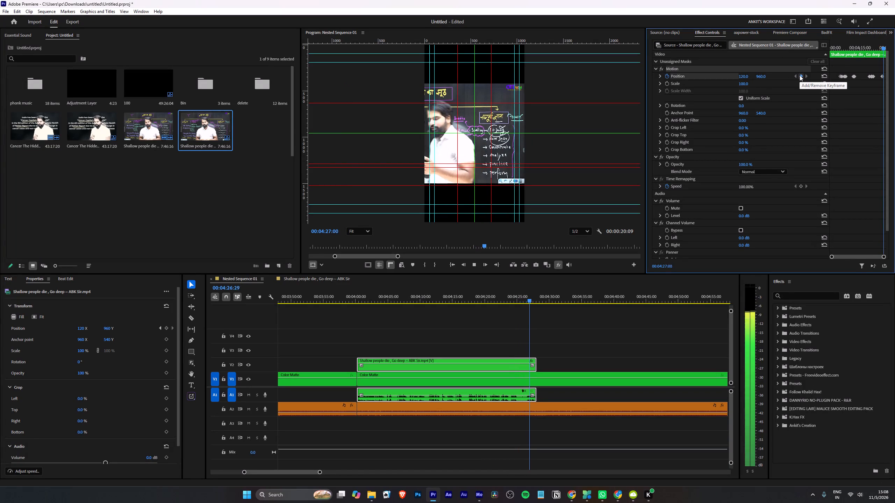
pyautogui.press('space')
pyautogui.moveTo(745, 75); pyautogui.dragTo(797, 76)
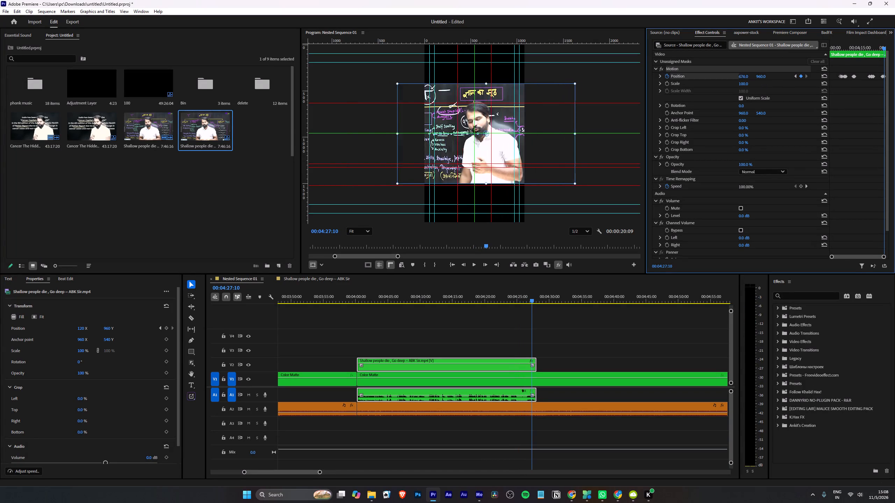
pyautogui.moveTo(797, 76); pyautogui.dragTo(763, 89)
# Set the horizontal position of the sixth V2 clip, starting at 00:05:00, to 230 to centre the speaker.
pyautogui.press('space')
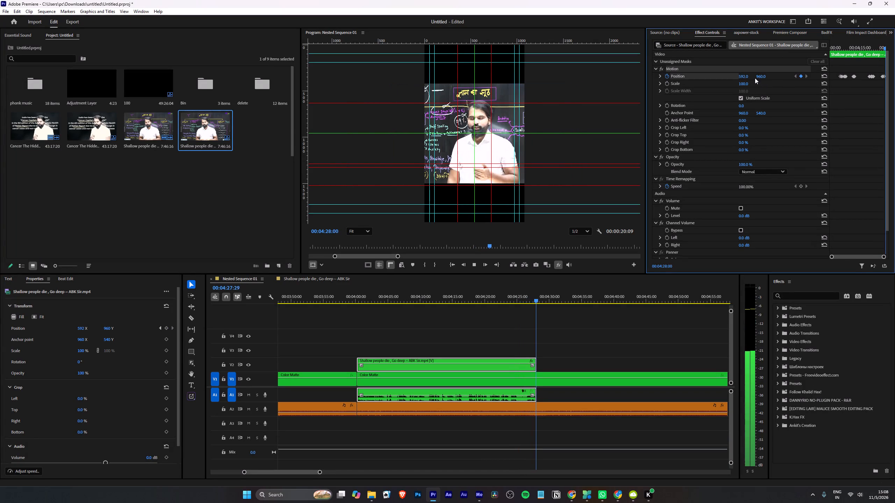
pyautogui.press('Down')
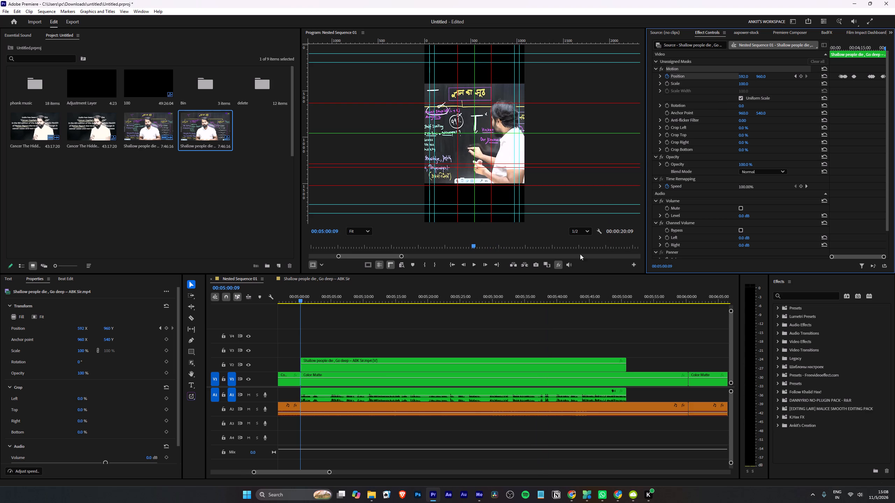
pyautogui.click(409, 361)
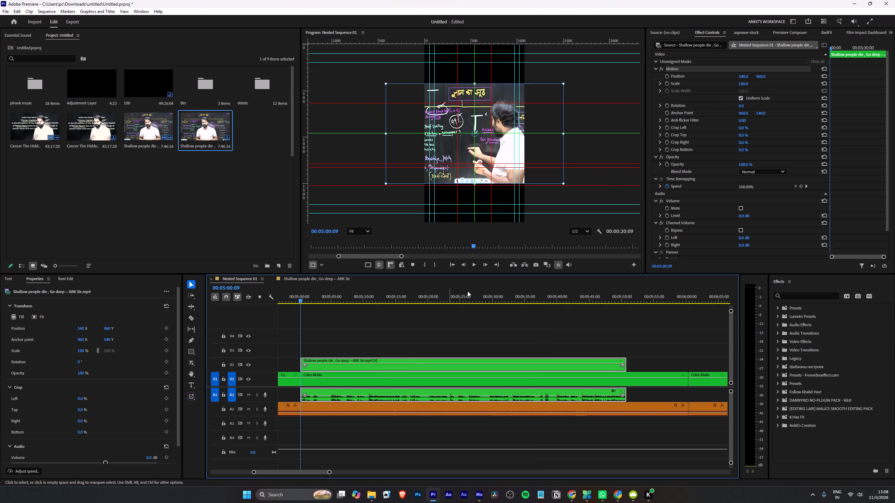
pyautogui.moveTo(746, 77); pyautogui.dragTo(679, 93)
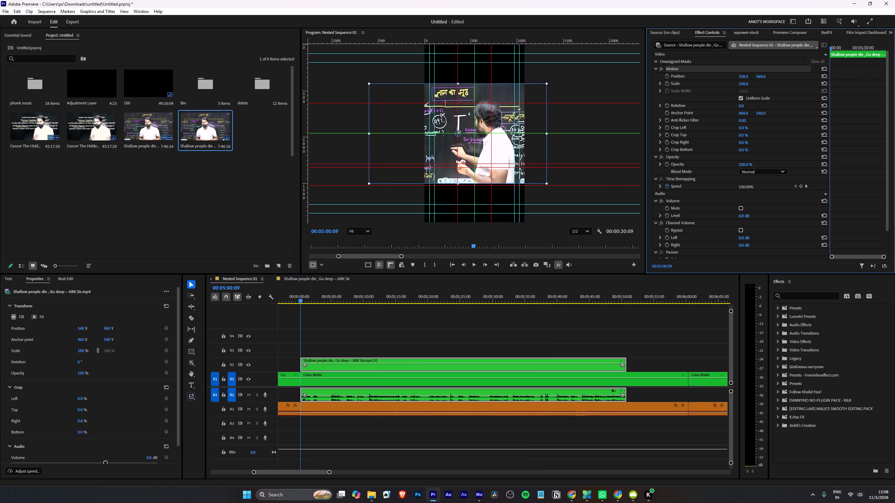
pyautogui.moveTo(679, 93); pyautogui.dragTo(636, 114)
# Start Position keyframing on the sixth clip with 230 at 00:05:06:25, and set the horizontal position to 388 at 00:05:07:29.
pyautogui.press('space')
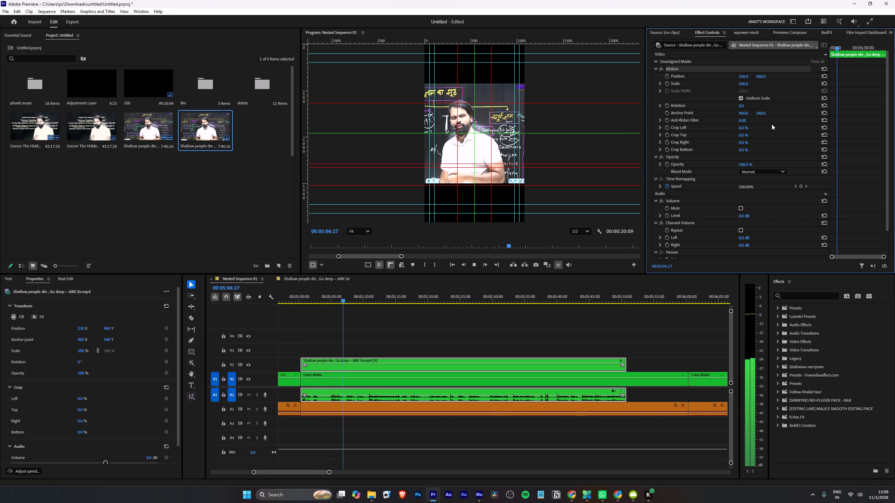
pyautogui.moveTo(351, 300); pyautogui.dragTo(345, 300)
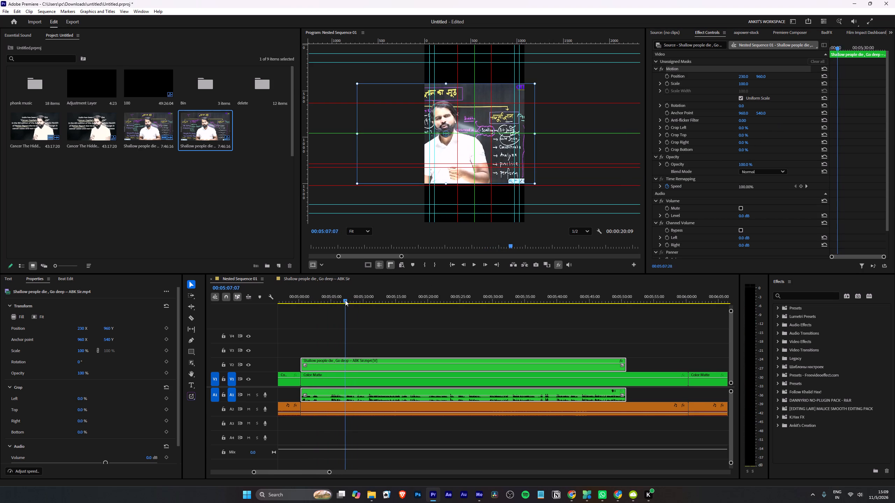
pyautogui.moveTo(345, 300); pyautogui.dragTo(338, 301)
pyautogui.press('space')
pyautogui.press('space')
pyautogui.press('space')
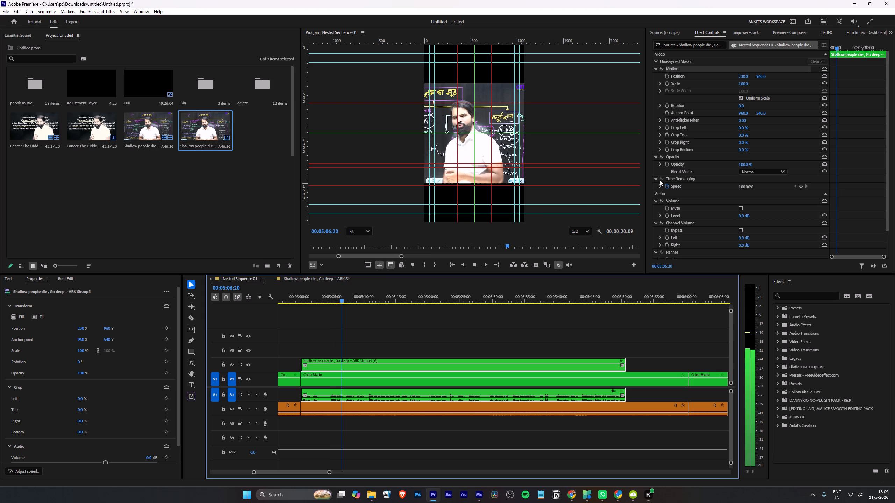
pyautogui.press('space')
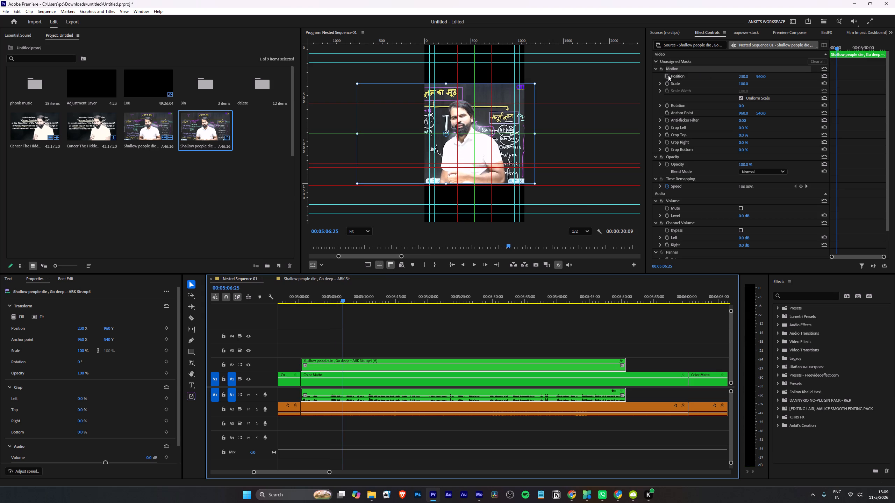
pyautogui.click(668, 75)
pyautogui.press('space')
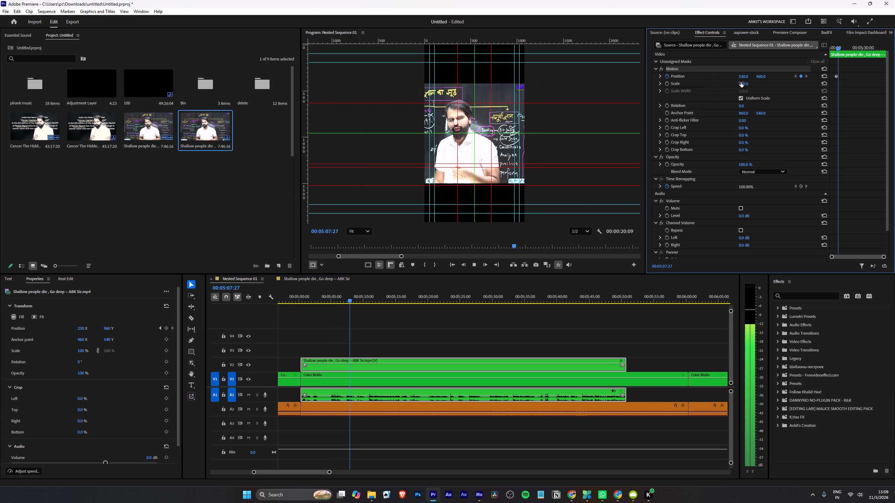
pyautogui.press('space')
pyautogui.moveTo(747, 76); pyautogui.dragTo(808, 82)
pyautogui.press('space')
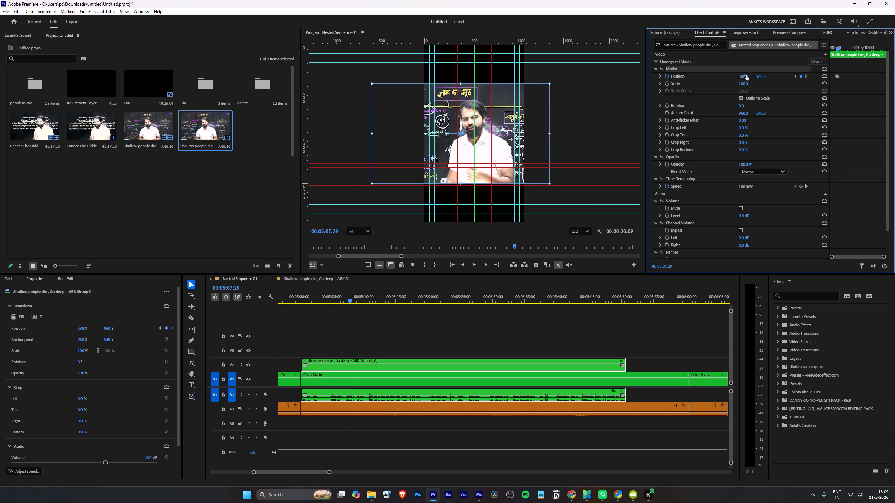
# Replay the sixth clip's move and set the Position keyframe at 00:05:07:29 to 488 horizontally.
pyautogui.press('space')
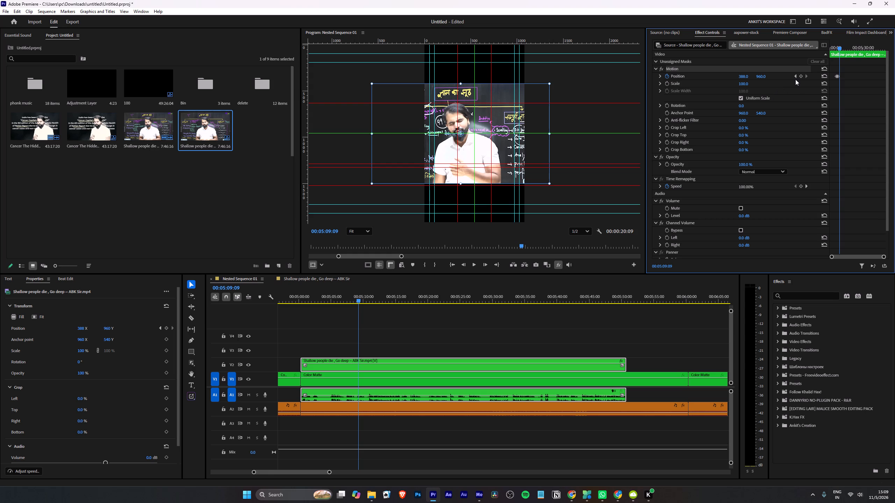
pyautogui.click(795, 76)
pyautogui.moveTo(746, 78); pyautogui.dragTo(783, 78)
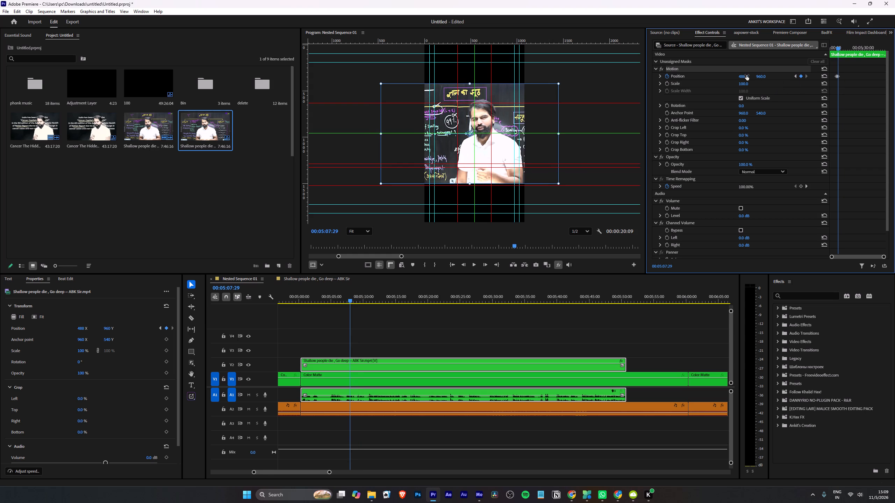
# Play the sixth clip from 00:05:07:29 through its end to check that the speaker stays framed.
pyautogui.press('space')
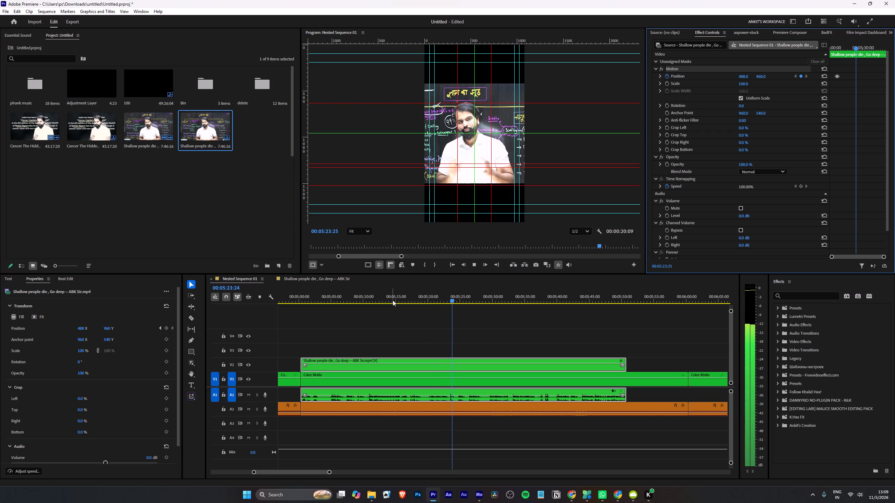
pyautogui.scroll(-3, 401, 308)
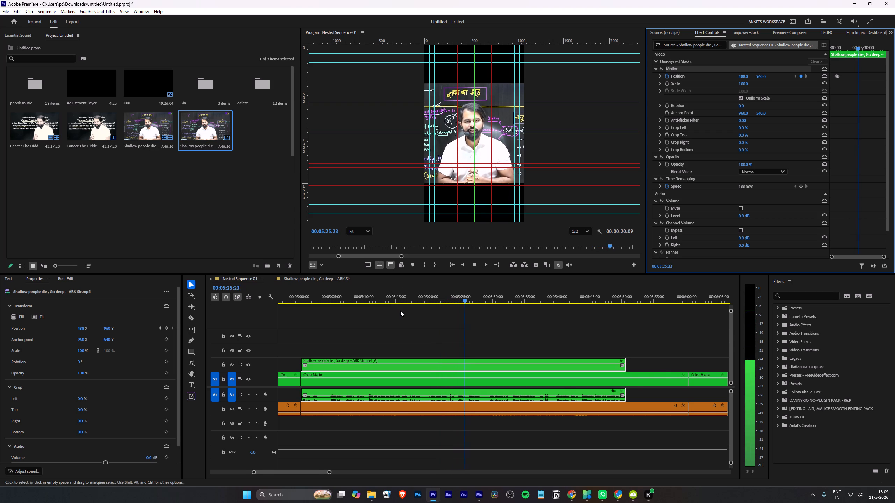
pyautogui.scroll(-2, 400, 311)
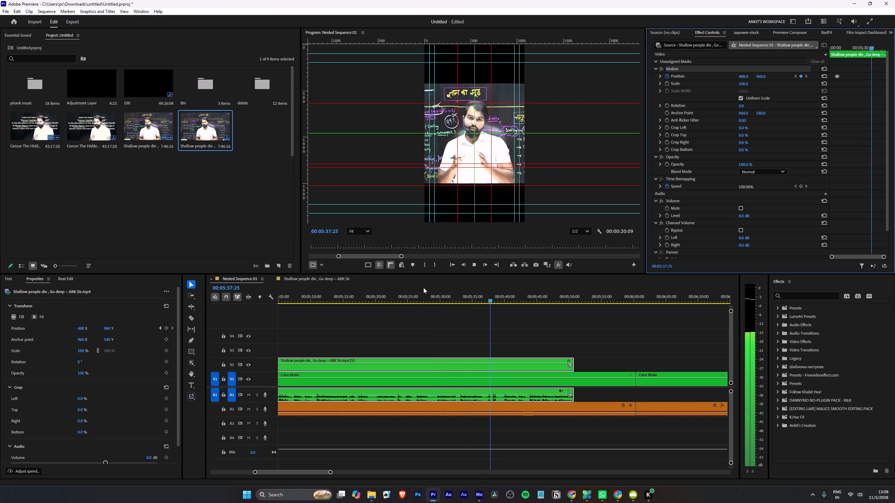
pyautogui.scroll(-4, 425, 308)
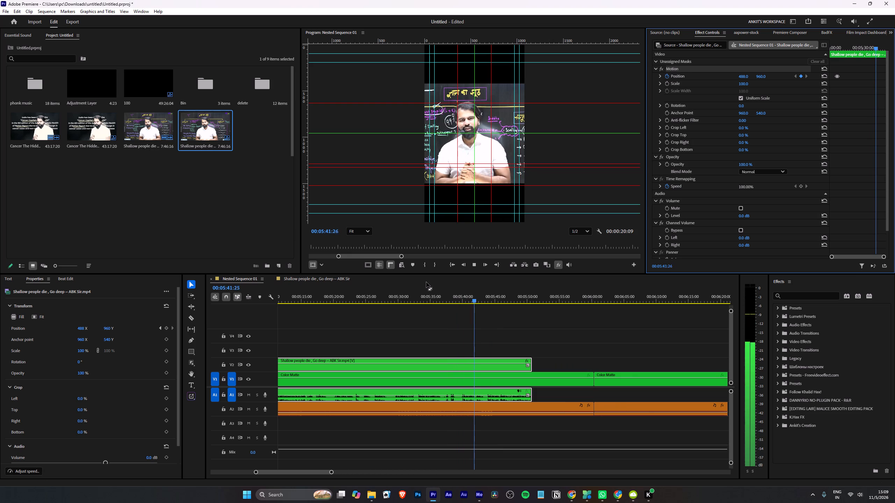
pyautogui.scroll(-5, 410, 305)
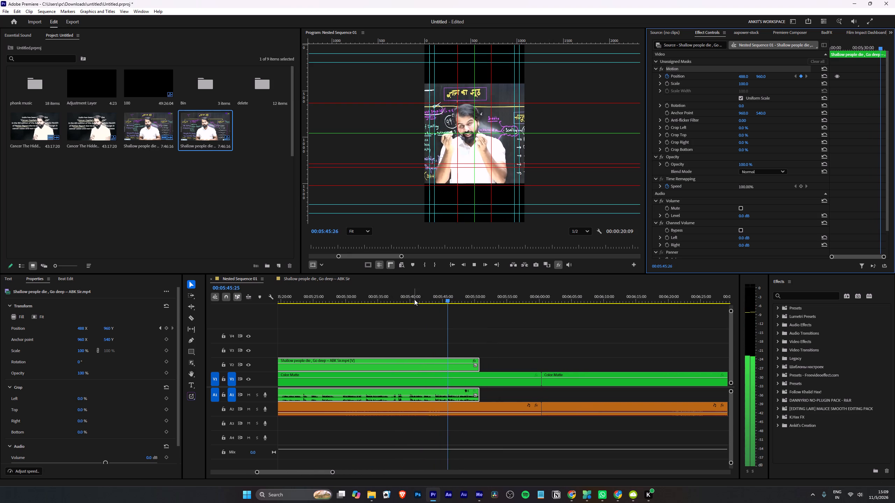
pyautogui.keyDown('alt'); pyautogui.scroll(8, 451, 334); pyautogui.keyUp('alt')
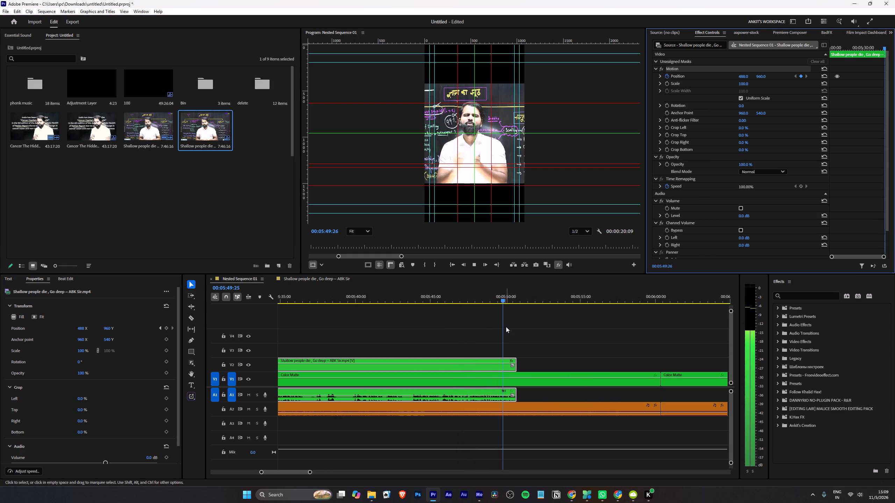
pyautogui.keyDown('alt'); pyautogui.scroll(-20, 506, 327); pyautogui.keyUp('alt')
pyautogui.keyDown('alt'); pyautogui.scroll(-8, 506, 327); pyautogui.keyUp('alt')
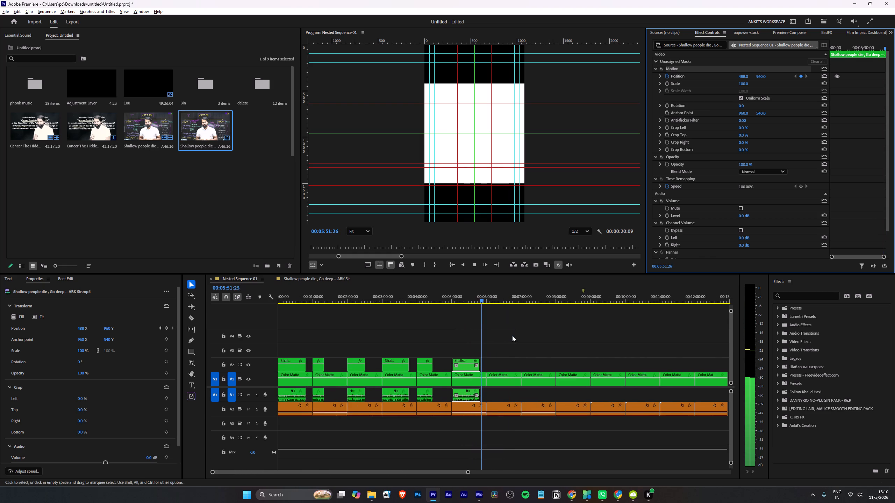
pyautogui.keyDown('alt'); pyautogui.scroll(-9, 512, 336); pyautogui.keyUp('alt')
pyautogui.press('space')
# Apply the Podcast Voice dialogue preset to all six V2 speaker clips with their linked audio.
pyautogui.moveTo(407, 330); pyautogui.dragTo(278, 367)
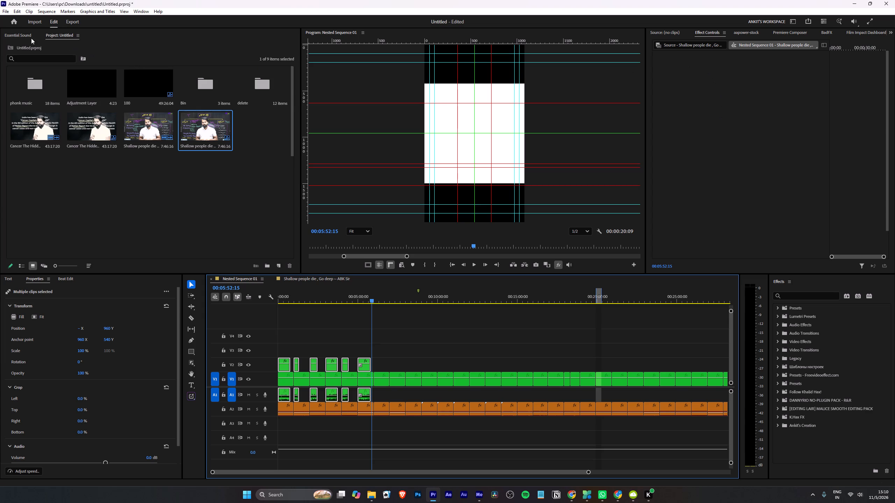
pyautogui.click(24, 37)
pyautogui.click(101, 88)
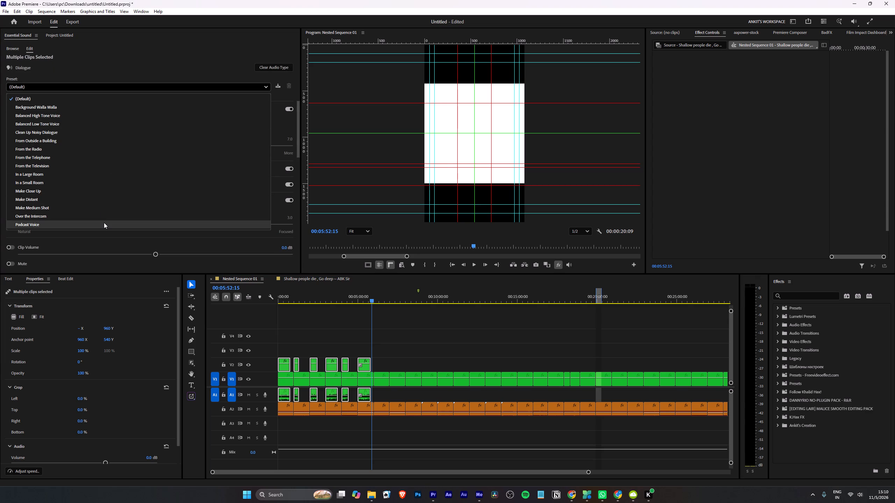
pyautogui.click(104, 223)
# Play the sequence from the start and check the first clip's dialogue preset and voice sound.
pyautogui.moveTo(309, 296); pyautogui.dragTo(250, 301)
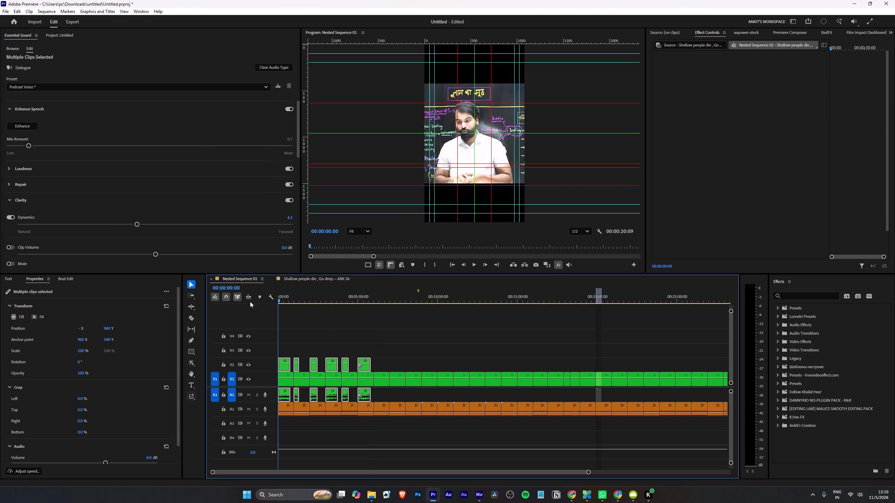
pyautogui.moveTo(250, 301); pyautogui.dragTo(249, 302)
pyautogui.click(302, 320)
pyautogui.press('space')
pyautogui.click(288, 371)
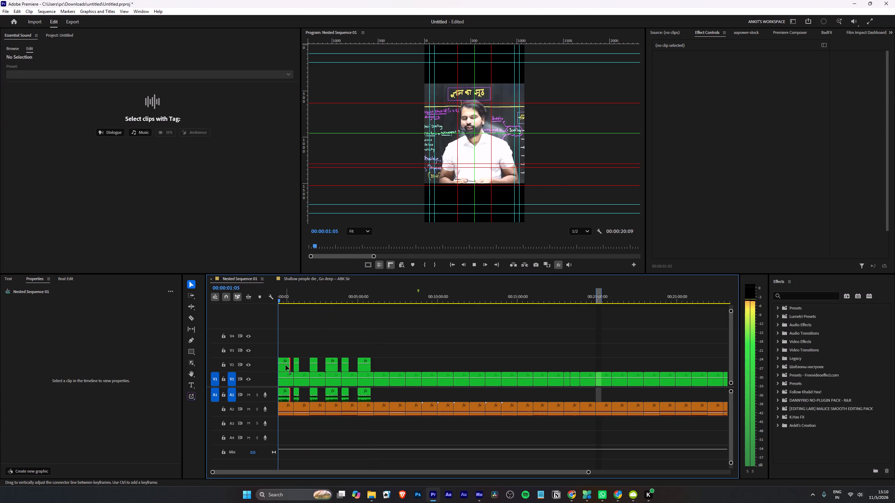
pyautogui.click(286, 365)
pyautogui.click(28, 87)
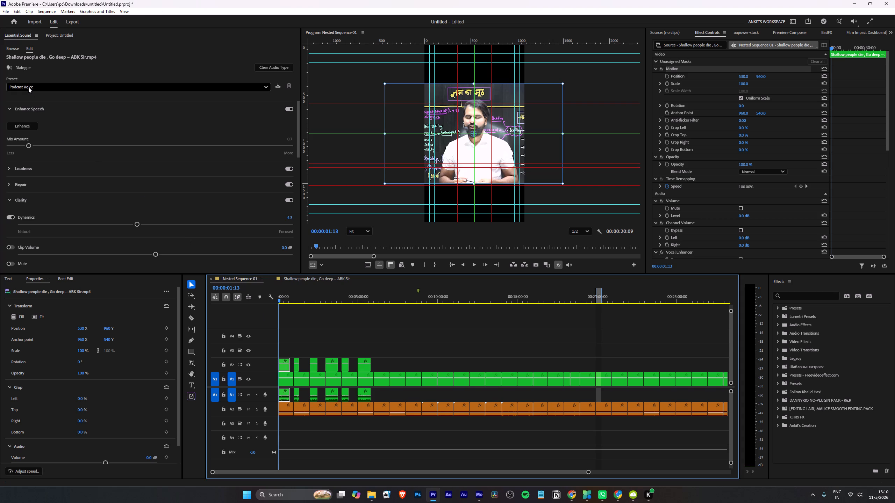
pyautogui.click(28, 87)
pyautogui.press('space')
pyautogui.click(332, 316)
pyautogui.keyDown('alt'); pyautogui.scroll(10, 324, 320); pyautogui.keyUp('alt')
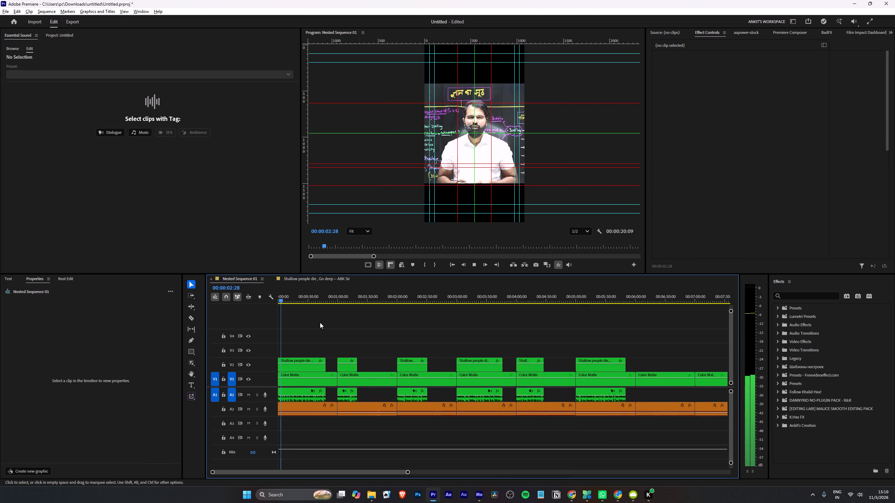
pyautogui.keyDown('alt'); pyautogui.scroll(20, 320, 322); pyautogui.keyUp('alt')
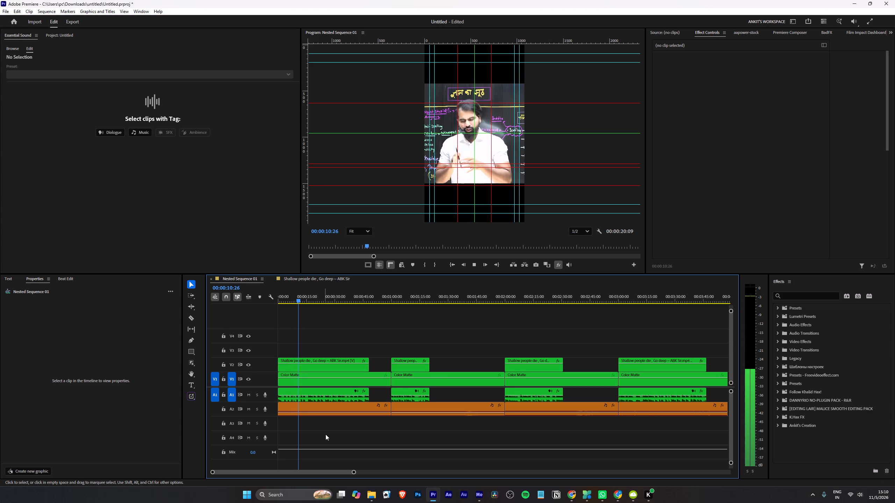
pyautogui.keyDown('alt'); pyautogui.scroll(-8, 354, 341); pyautogui.keyUp('alt')
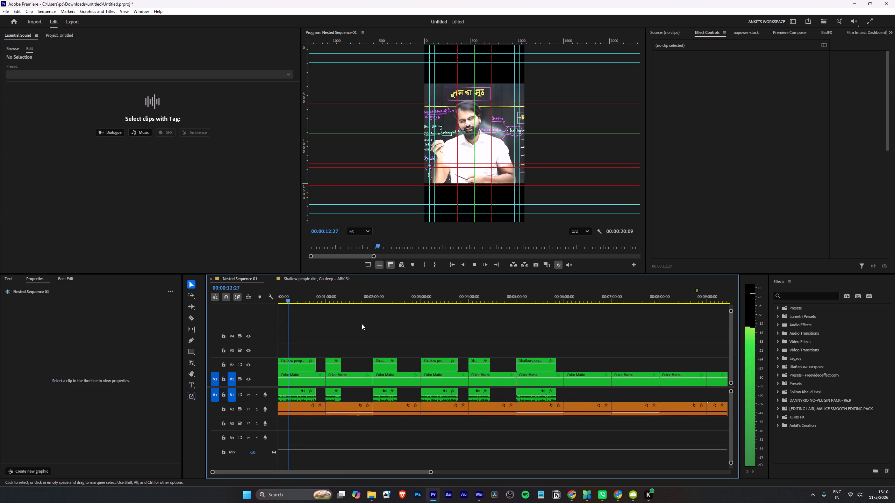
pyautogui.press('space')
# Save the project.
pyautogui.hotkey('ctrl', 's')
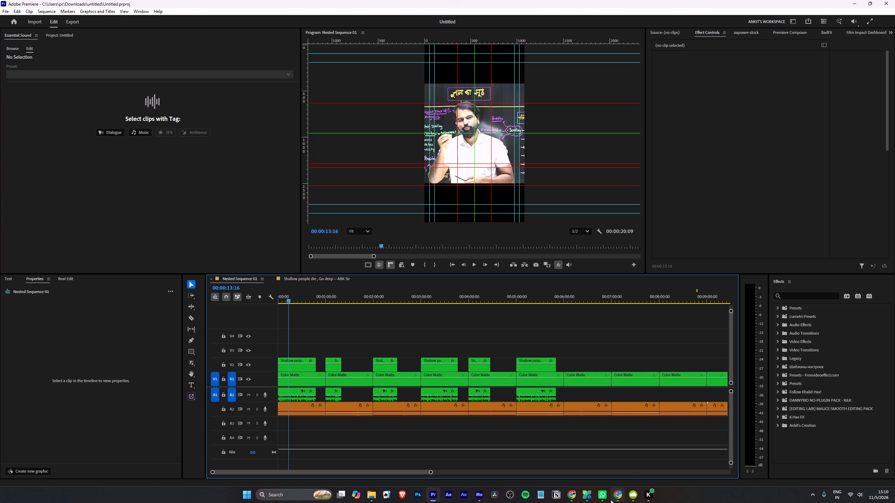
# Switch to Google Chrome and open a new browser tab.
pyautogui.click(577, 490)
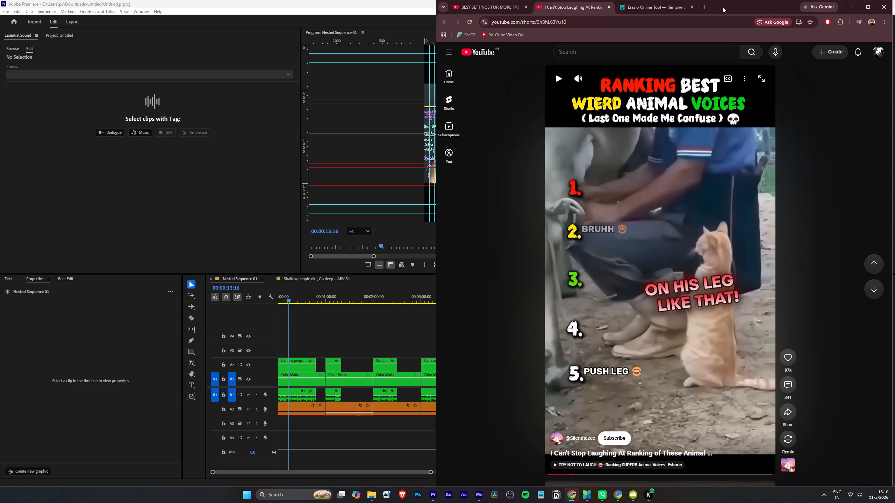
pyautogui.click(709, 6)
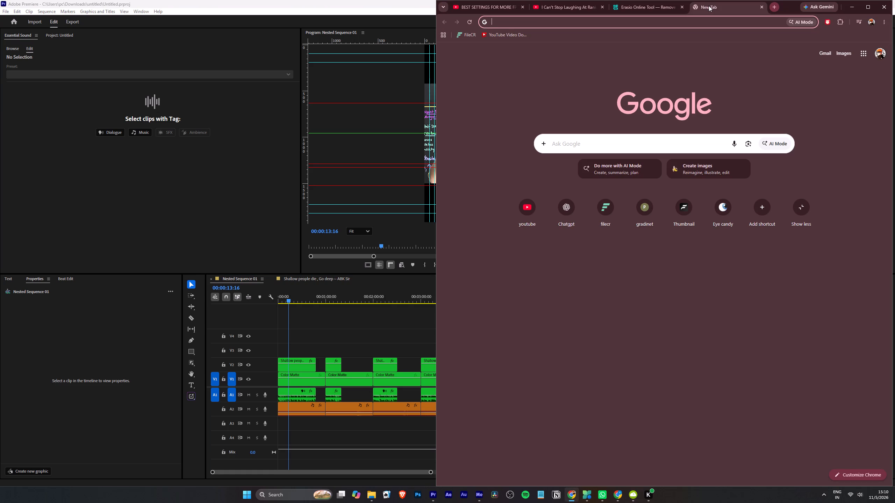
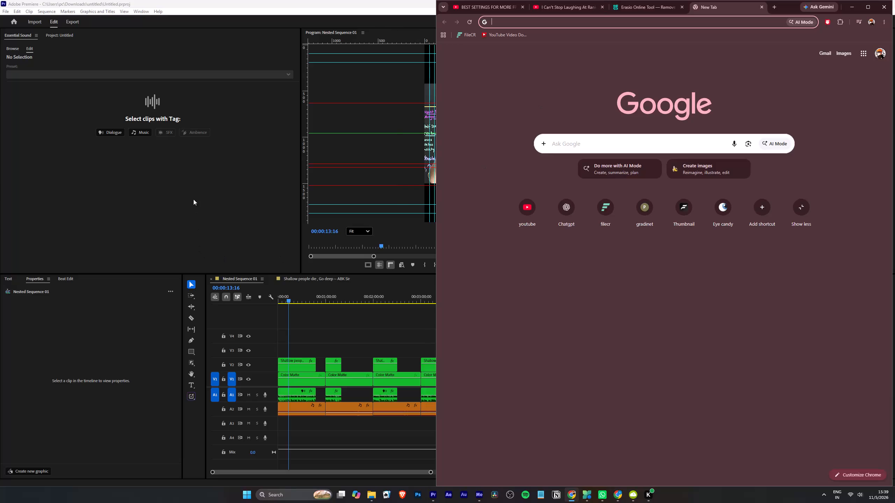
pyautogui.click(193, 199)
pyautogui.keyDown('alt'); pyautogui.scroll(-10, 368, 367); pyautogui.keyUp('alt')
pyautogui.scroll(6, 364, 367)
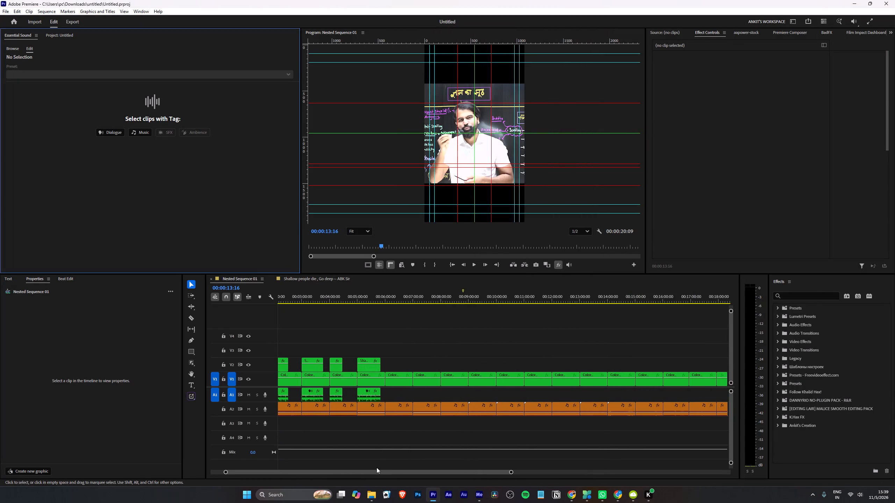
# In File Explorer, create a folder in Desktop > AGM named after the video file, "Shallow people die , Go deep – ABK Sir".
pyautogui.click(375, 497)
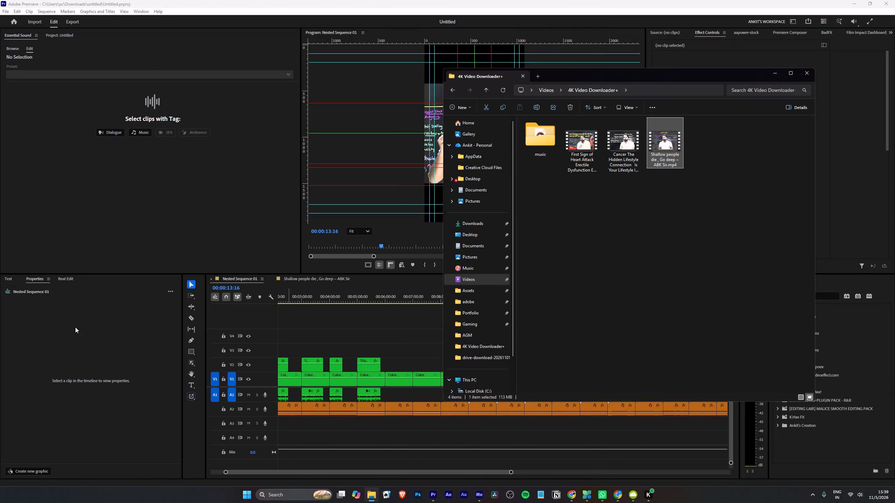
pyautogui.click(665, 162)
pyautogui.press('F2')
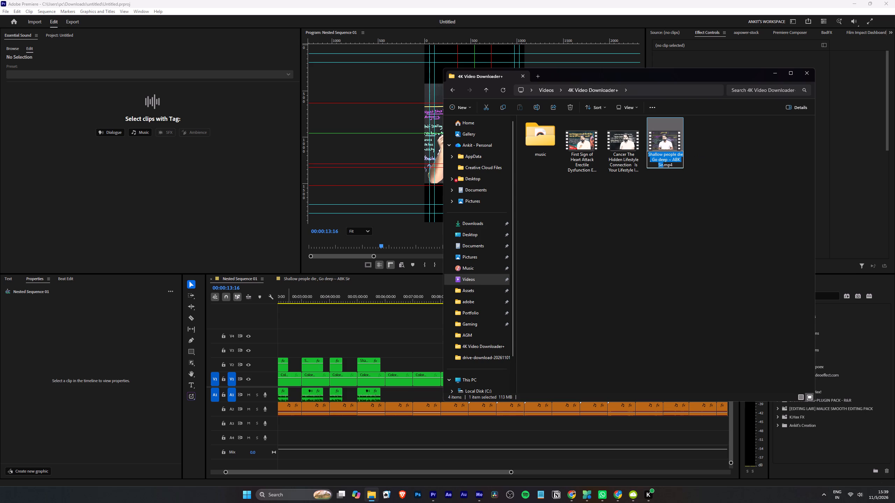
pyautogui.hotkey('ctrl', 'c')
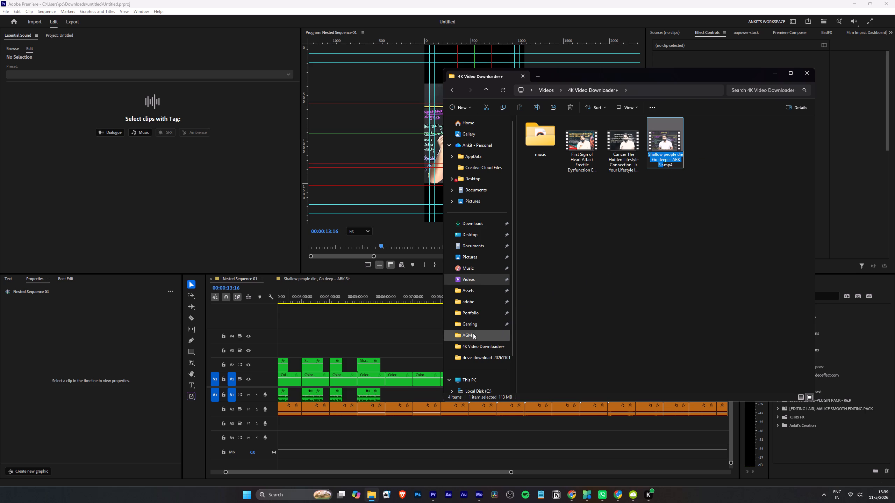
pyautogui.click(473, 333)
pyautogui.click(567, 279)
pyautogui.click(468, 112)
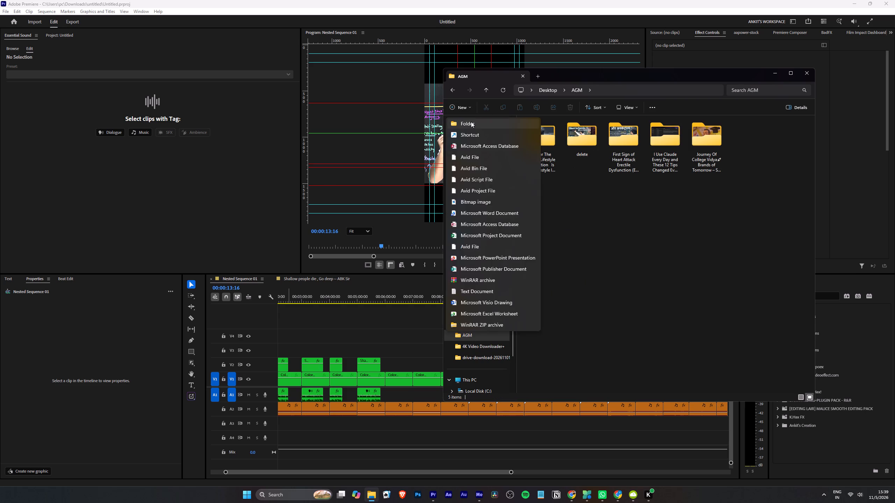
pyautogui.click(471, 122)
pyautogui.hotkey('ctrl', 'v')
pyautogui.click(621, 218)
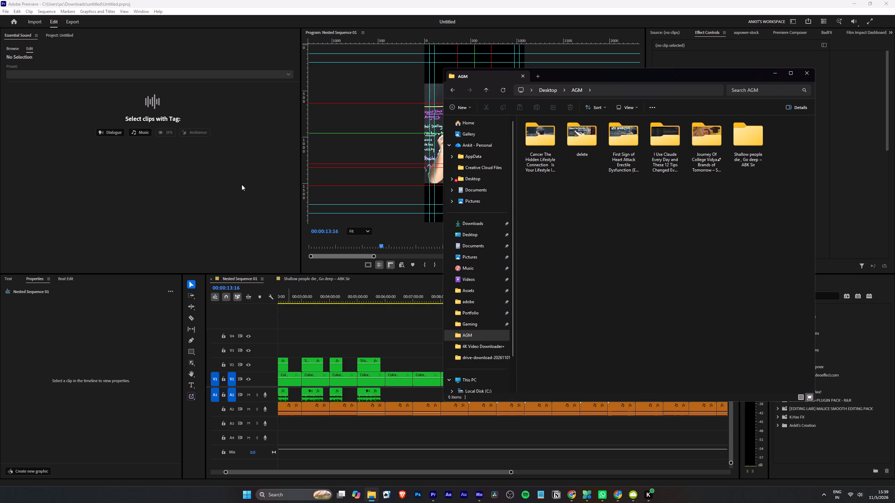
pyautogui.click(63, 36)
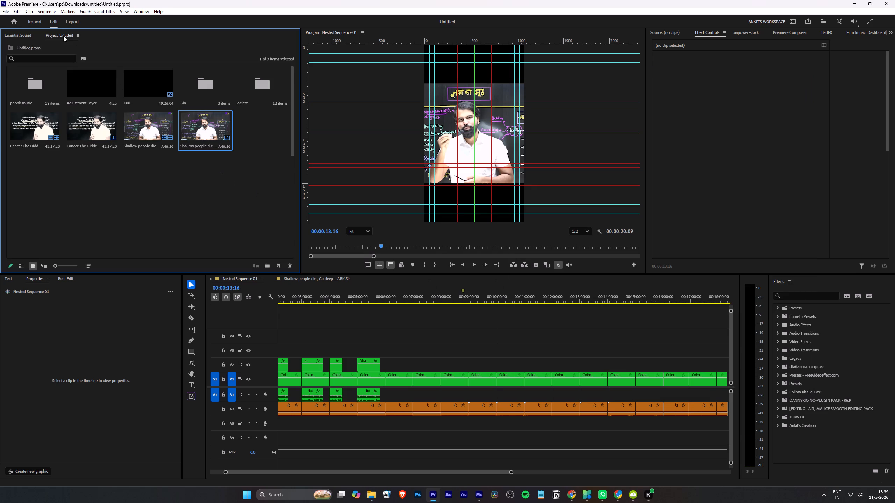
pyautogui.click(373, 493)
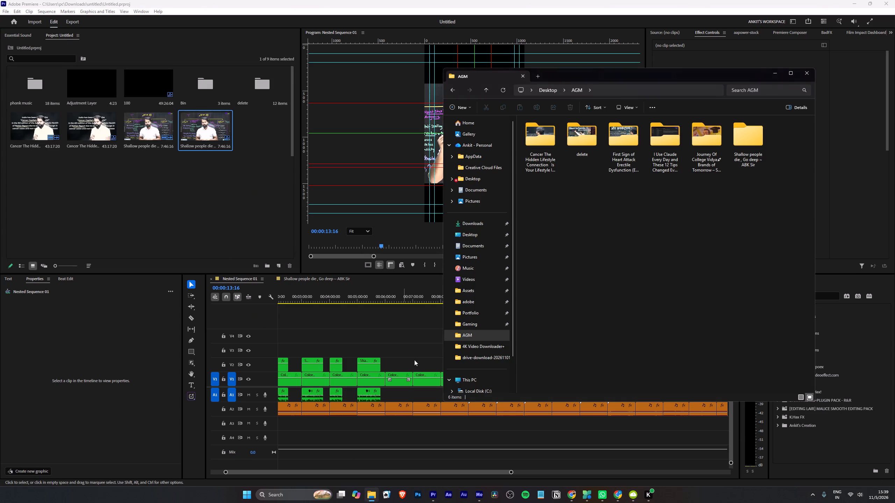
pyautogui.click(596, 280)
# Back in Premiere, set the first V2 clip's export range from the sequence start to 00:00:48:09 and send it to Media Encoder.
pyautogui.click(189, 174)
pyautogui.moveTo(309, 289); pyautogui.dragTo(139, 306)
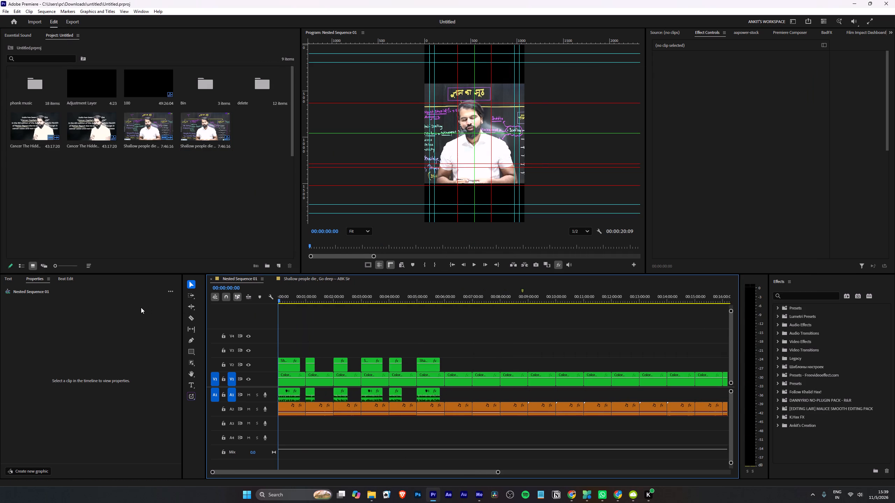
pyautogui.press('Down')
pyautogui.press('Left')
pyautogui.press('o')
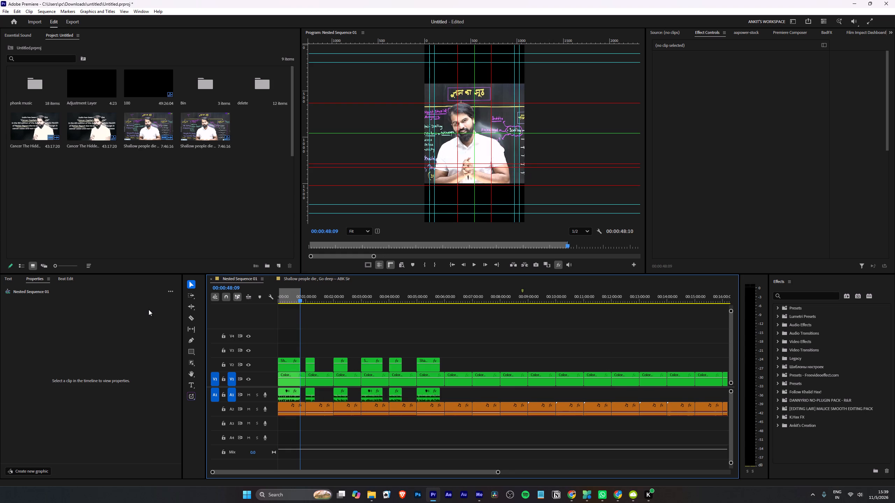
pyautogui.hotkey('ctrl', 'm')
pyautogui.click(802, 467)
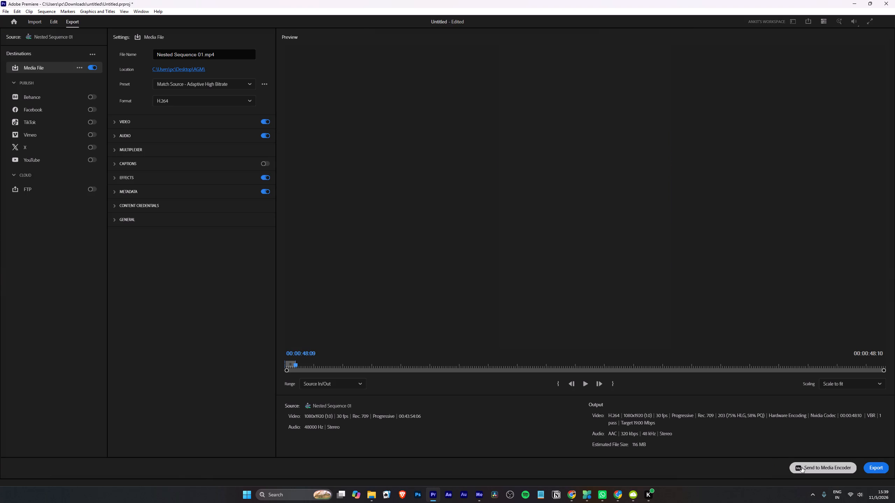
# Mark the second V2 clip from 00:01:00:02 to 00:01:20:07 as the export range and send it to Media Encoder.
pyautogui.press('Down')
pyautogui.press('Down')
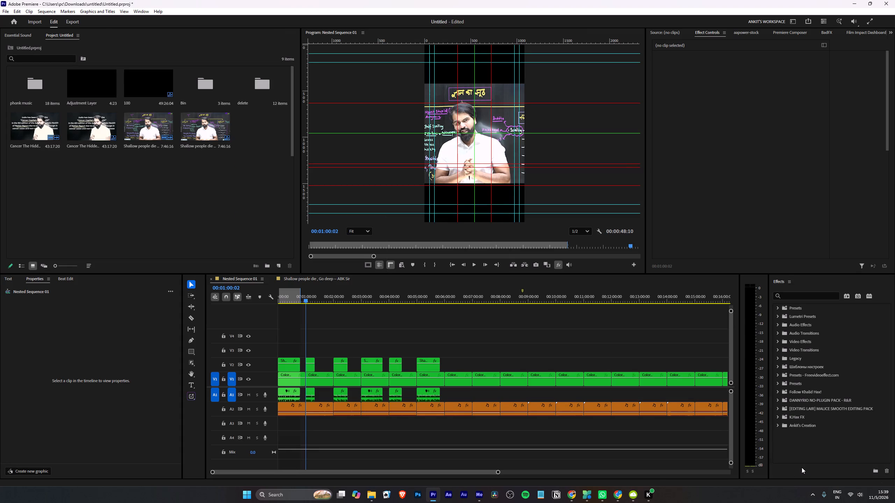
pyautogui.press('i')
pyautogui.press('Down')
pyautogui.press('Left')
pyautogui.press('o')
pyautogui.hotkey('ctrl', 'm')
pyautogui.click(802, 467)
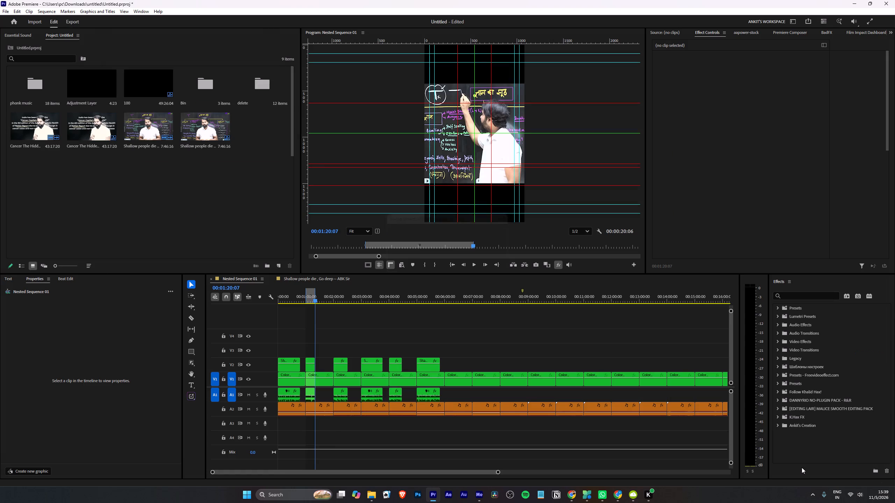
# Mark the third V2 clip, ending at 00:02:31:00, as the export range and send it to Media Encoder.
pyautogui.press('Down')
pyautogui.press('Down')
pyautogui.press('i')
pyautogui.press('Down')
pyautogui.press('Left')
pyautogui.press('o')
pyautogui.hotkey('ctrl', 'm')
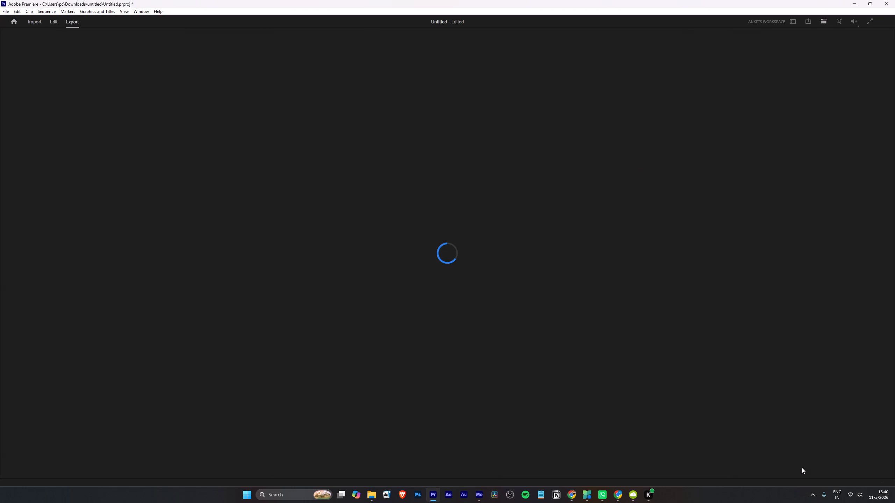
pyautogui.click(802, 467)
# Mark the fourth V2 clip from 00:03:00:05 to 00:03:46:22 as the export range and send it to Media Encoder.
pyautogui.press('Down')
pyautogui.press('Down')
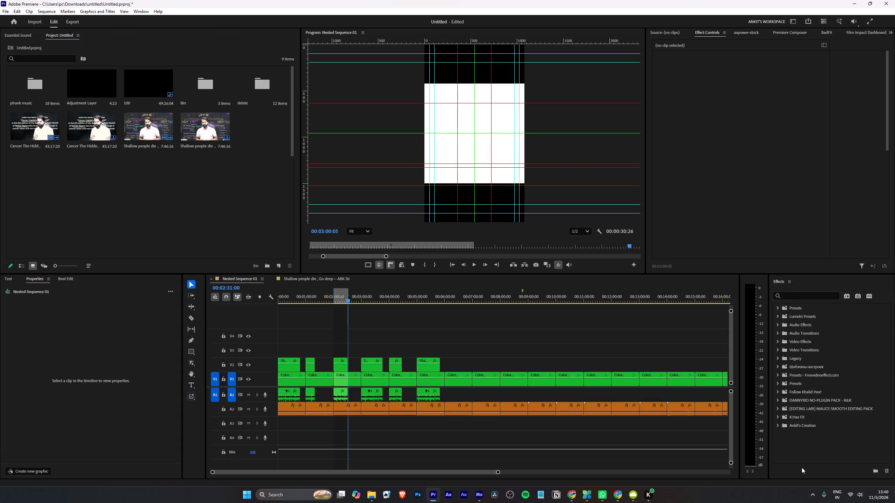
pyautogui.press('i')
pyautogui.press('Down')
pyautogui.press('Left')
pyautogui.press('o')
pyautogui.hotkey('ctrl', 'm')
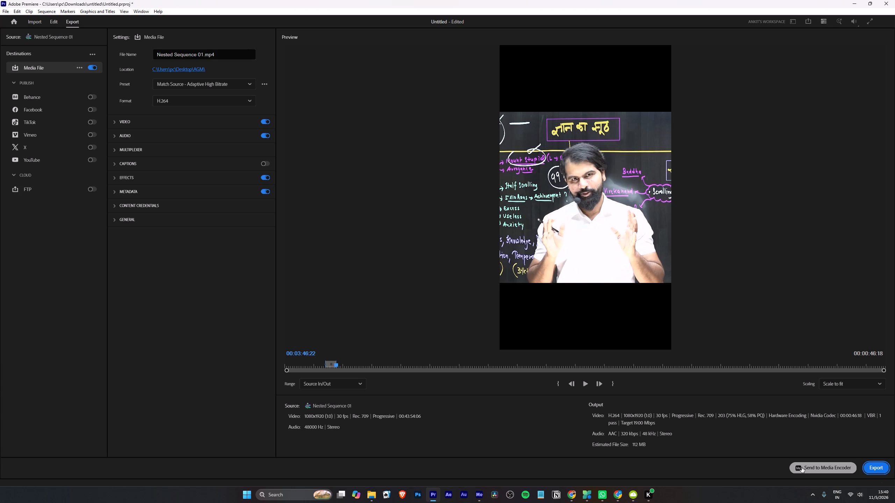
pyautogui.click(802, 467)
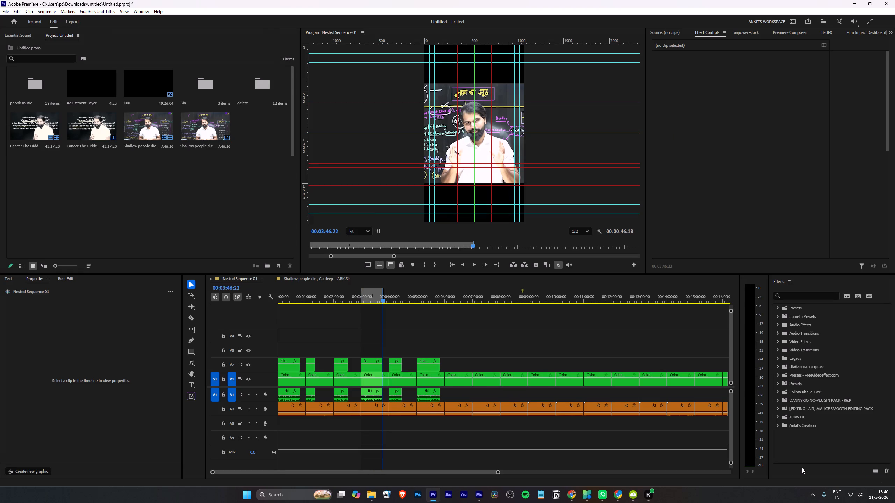
# Mark the fifth V2 clip, ending at 00:04:28:02, as the export range and send it to Media Encoder.
pyautogui.press('Down')
pyautogui.press('Down')
pyautogui.press('i')
pyautogui.press('Down')
pyautogui.press('Left')
pyautogui.press('o')
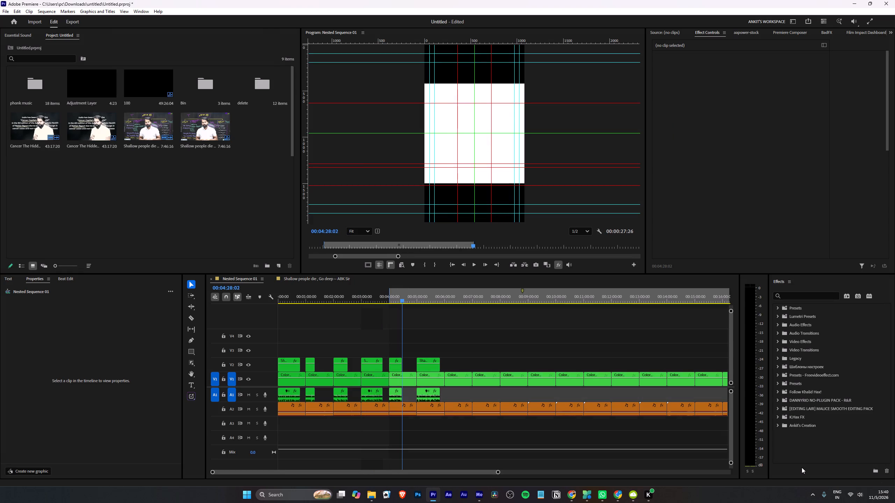
pyautogui.hotkey('ctrl', 'm')
pyautogui.click(802, 467)
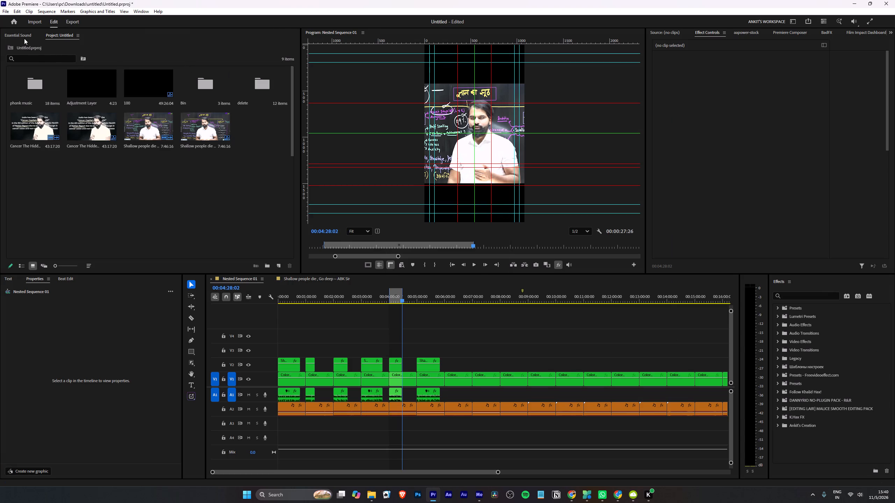
# Check the fifth V2 clip's dialogue preset in Essential Sound.
pyautogui.click(24, 38)
pyautogui.click(395, 365)
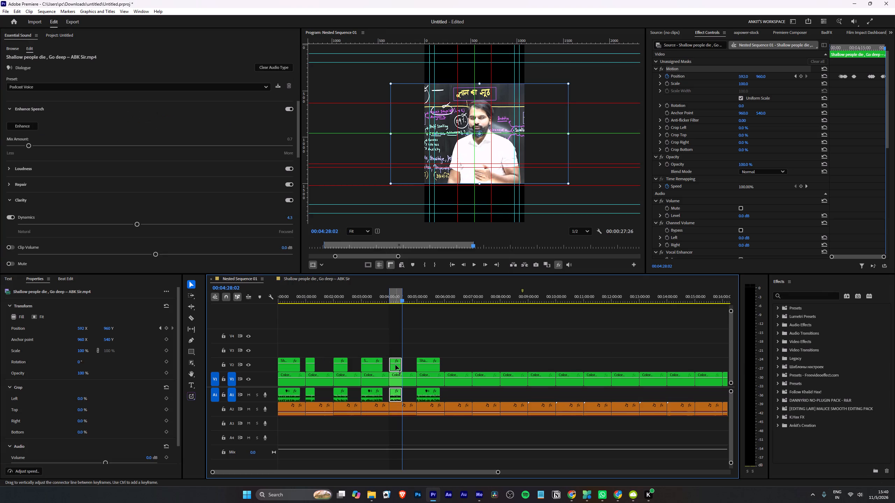
pyautogui.click(58, 32)
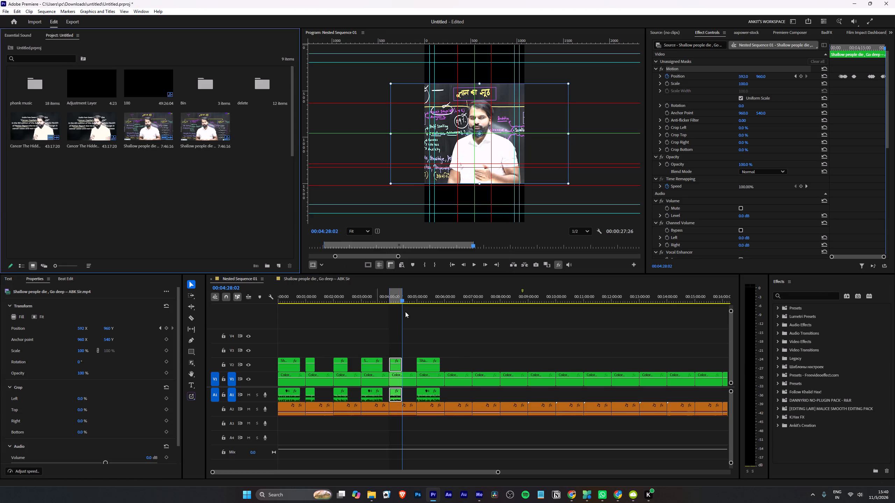
# Mark in and out points around the sixth V2 clip, ending at 00:05:50:22.
pyautogui.press('Down')
pyautogui.press('Down')
pyautogui.click(467, 342)
pyautogui.press('Down')
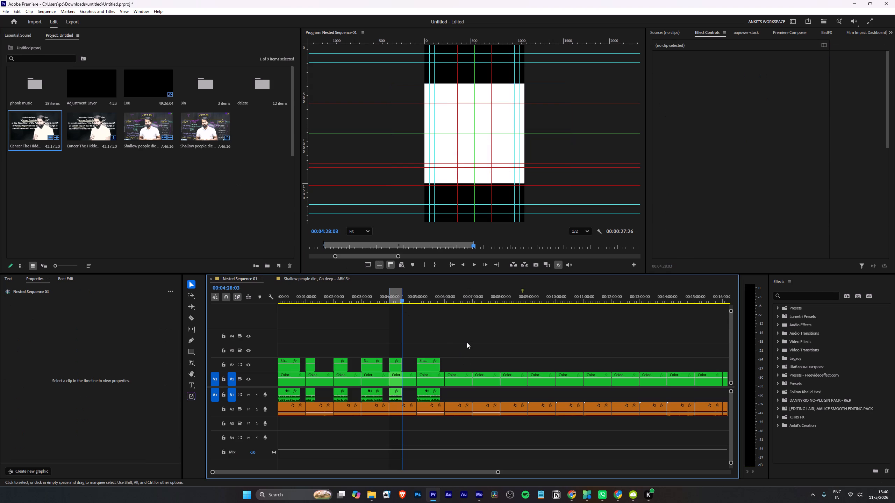
pyautogui.press('Down')
pyautogui.press('i')
pyautogui.press('Down')
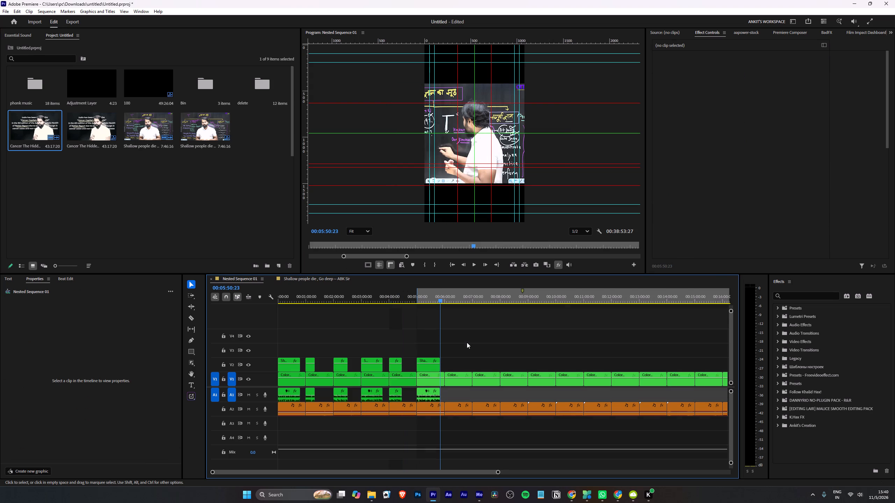
pyautogui.press('Left')
pyautogui.press('o')
pyautogui.hotkey('ctrl', 'm')
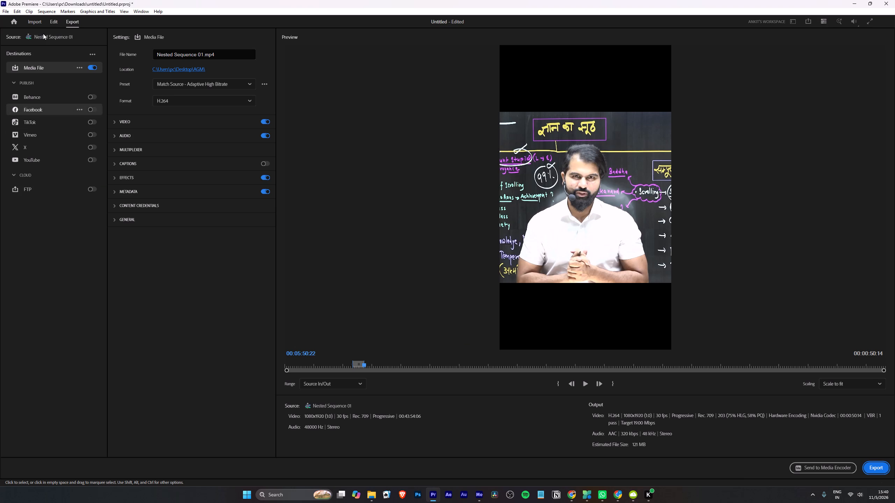
pyautogui.click(53, 21)
# Play through the sixth V2 clip to check its picture and dialogue audio.
pyautogui.moveTo(434, 294); pyautogui.dragTo(422, 296)
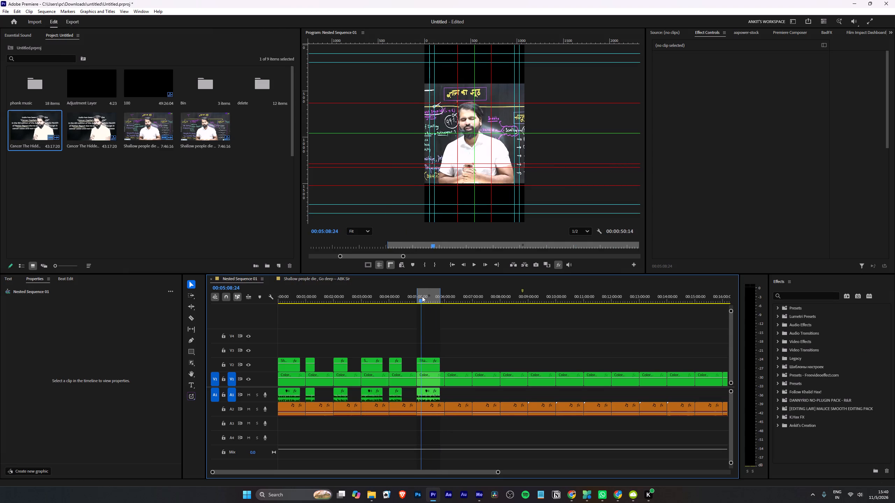
pyautogui.moveTo(422, 296); pyautogui.dragTo(421, 296)
pyautogui.press('space')
pyautogui.moveTo(422, 296); pyautogui.dragTo(432, 296)
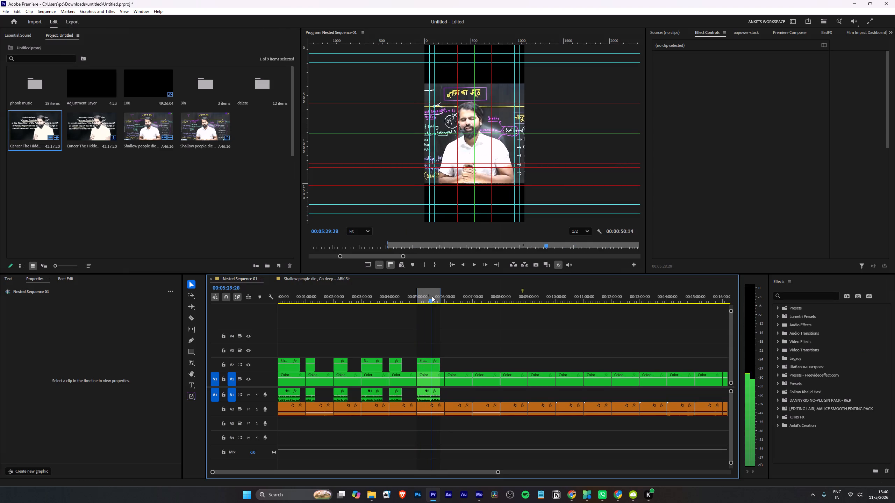
pyautogui.moveTo(432, 296); pyautogui.dragTo(418, 299)
pyautogui.press('space')
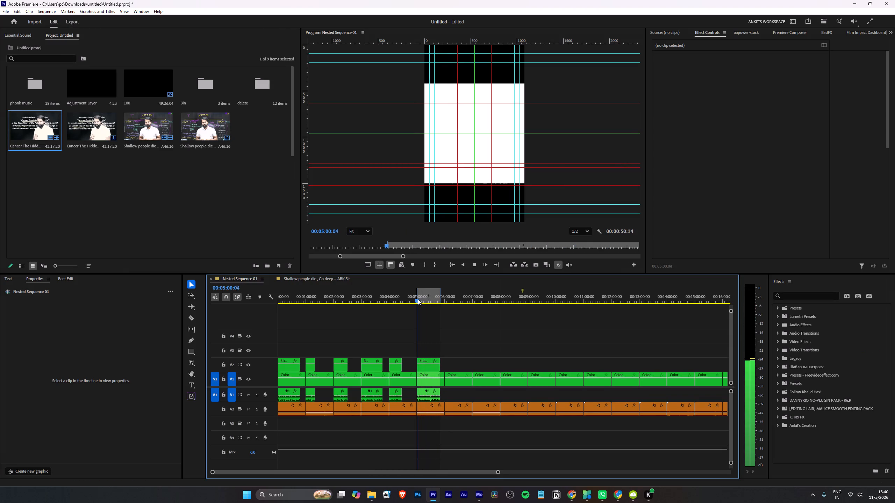
pyautogui.press('l')
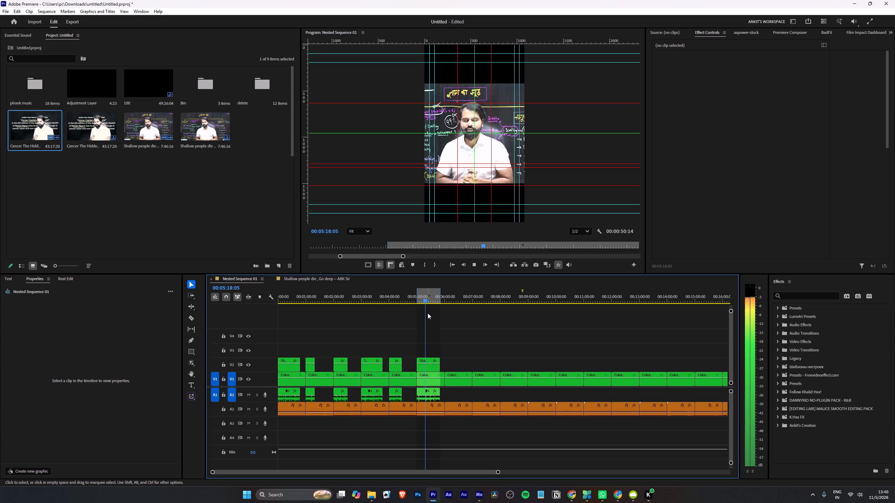
pyautogui.press('space')
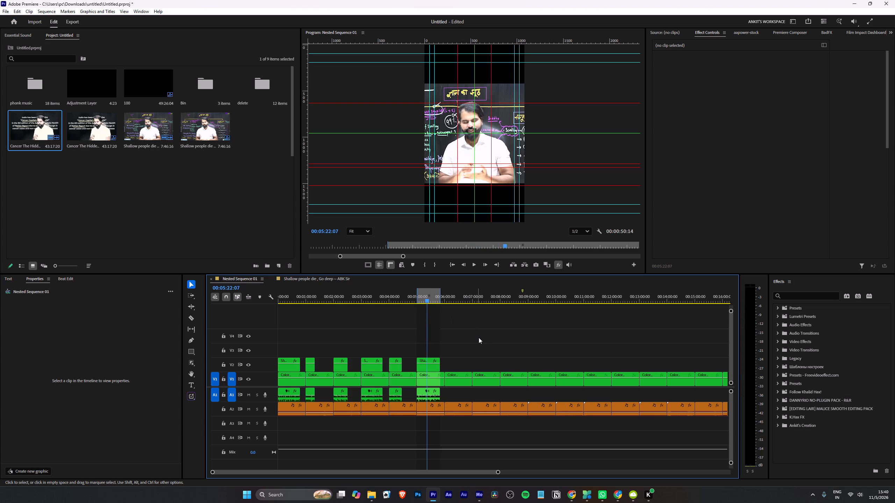
# Send the marked sixth-clip range to Media Encoder as an H.264 export.
pyautogui.hotkey('ctrl', 'm')
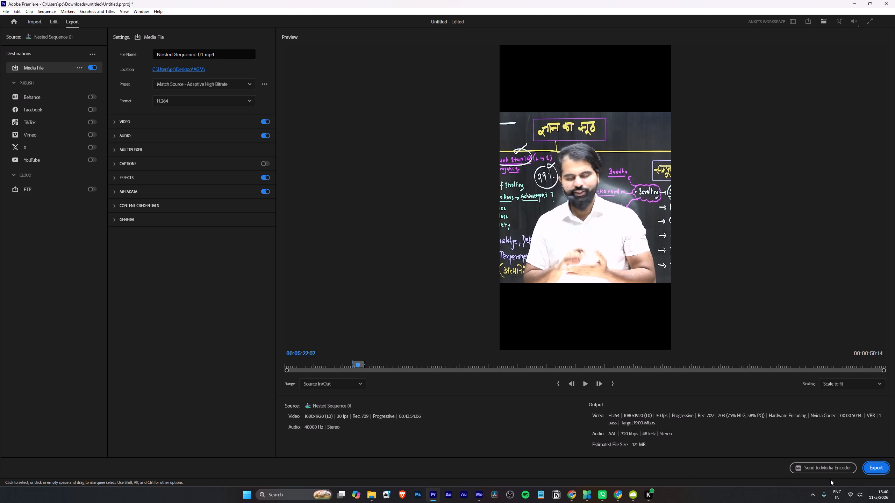
pyautogui.click(826, 468)
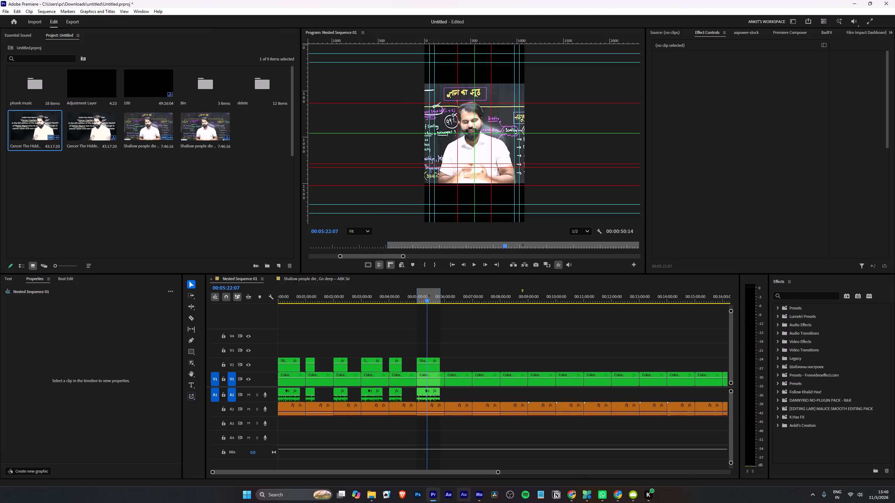
# Switch to Adobe Media Encoder and start encoding the queued Nested Sequence 01 exports.
pyautogui.click(475, 502)
pyautogui.click(668, 74)
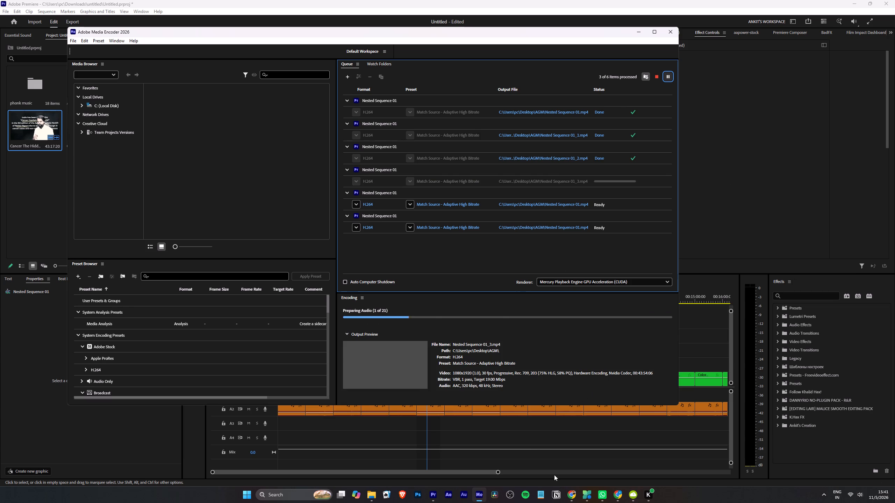
# Switch to Microsoft PC Manager and run a PC boost to free up memory.
pyautogui.click(587, 496)
pyautogui.click(587, 496)
pyautogui.click(587, 496)
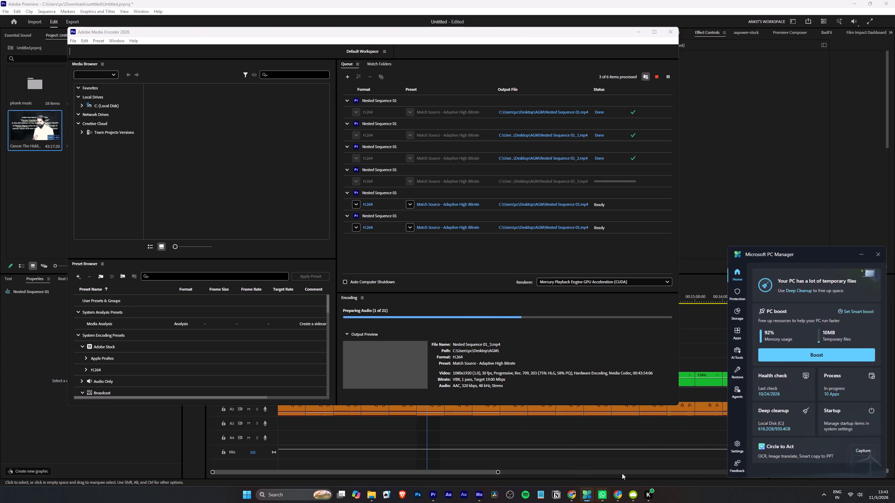
pyautogui.click(770, 352)
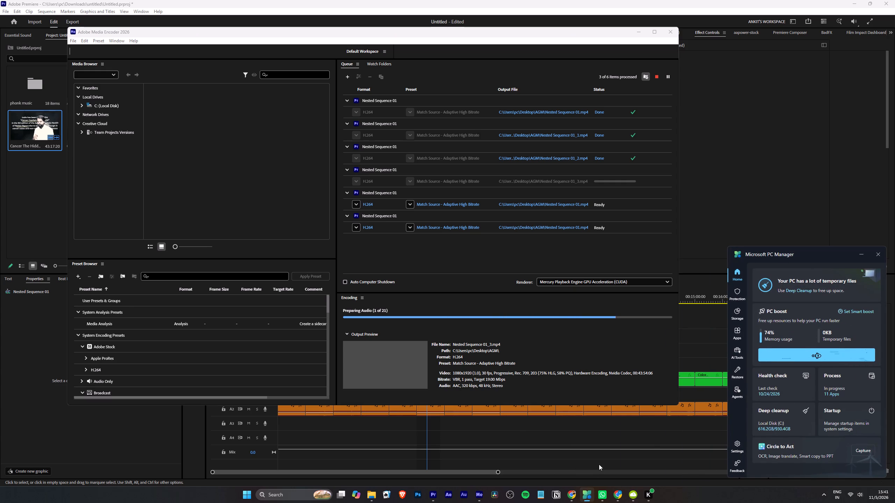
# Switch to Chrome and widen column A of the Ott Bharat Raw content sheet to fit its Drive folder links.
pyautogui.click(617, 499)
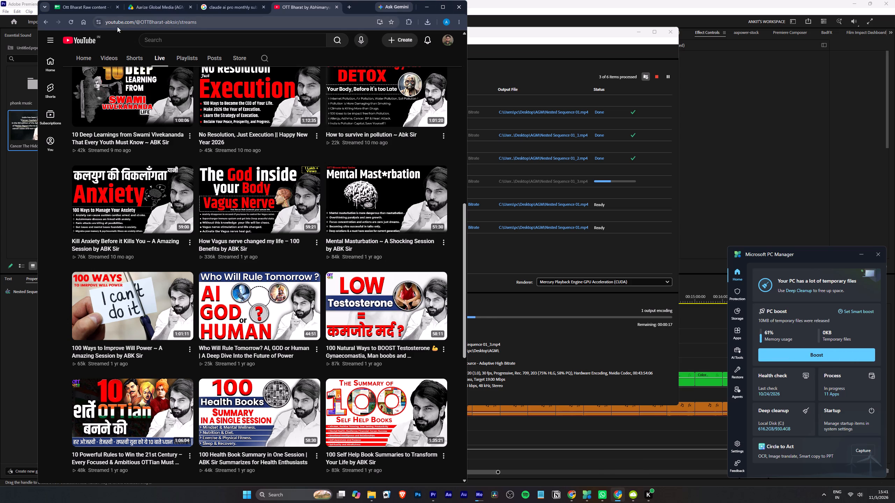
pyautogui.click(82, 4)
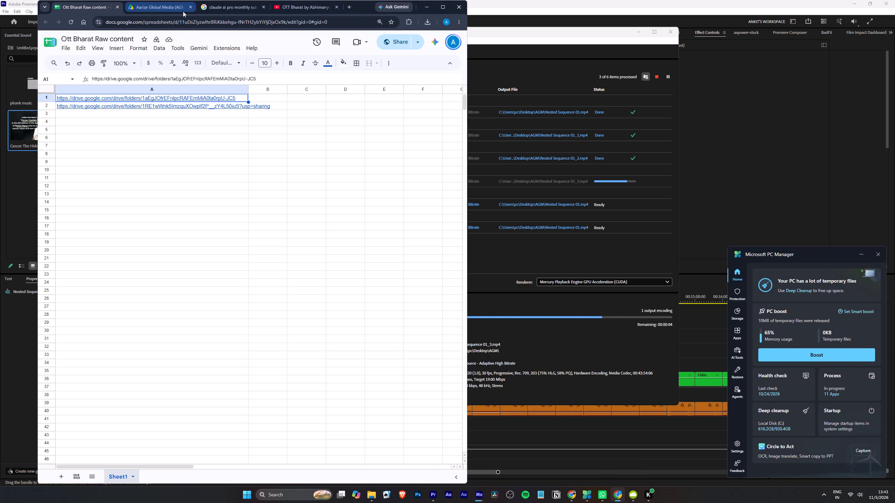
pyautogui.moveTo(249, 87); pyautogui.dragTo(272, 78)
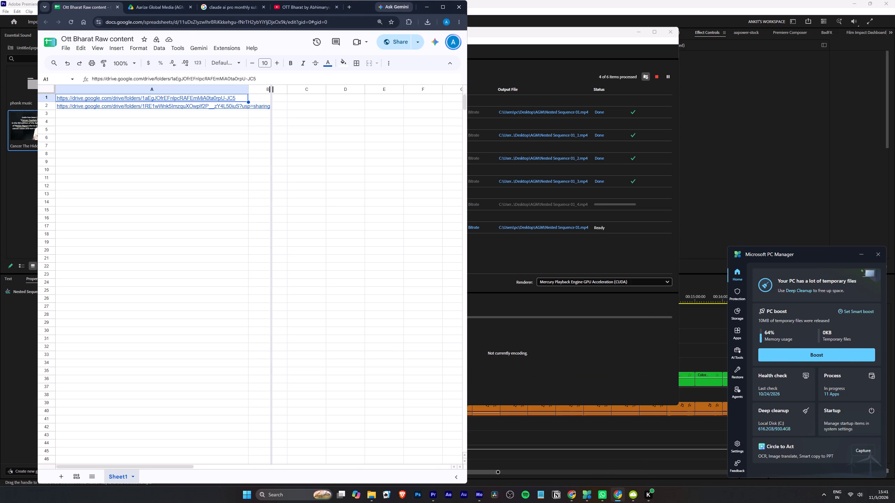
pyautogui.moveTo(272, 78); pyautogui.dragTo(274, 77)
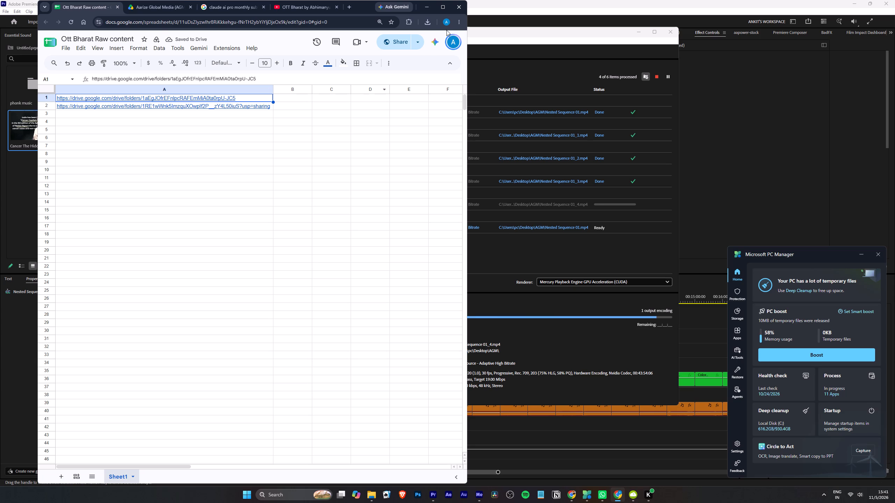
pyautogui.click(429, 8)
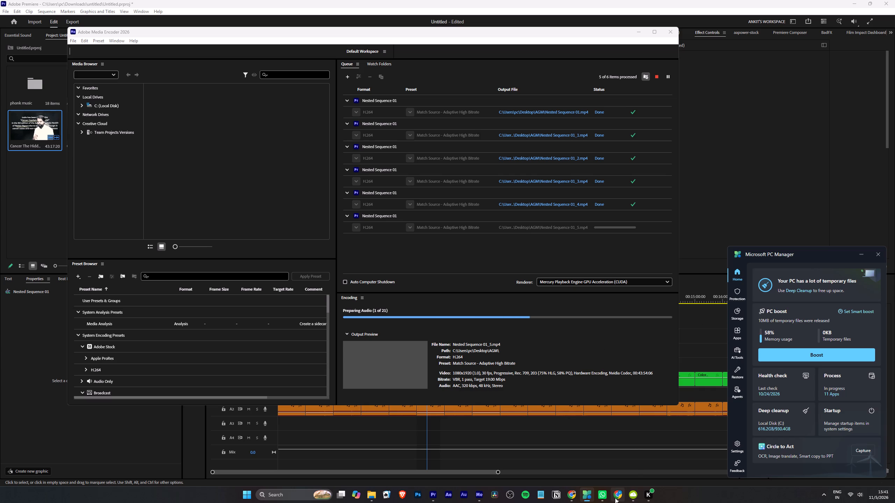
# Switch to the other Chrome window and watch YouTube Shorts, from the animal voices ranking through to Luxury Car Merge.
pyautogui.click(574, 498)
pyautogui.click(553, 6)
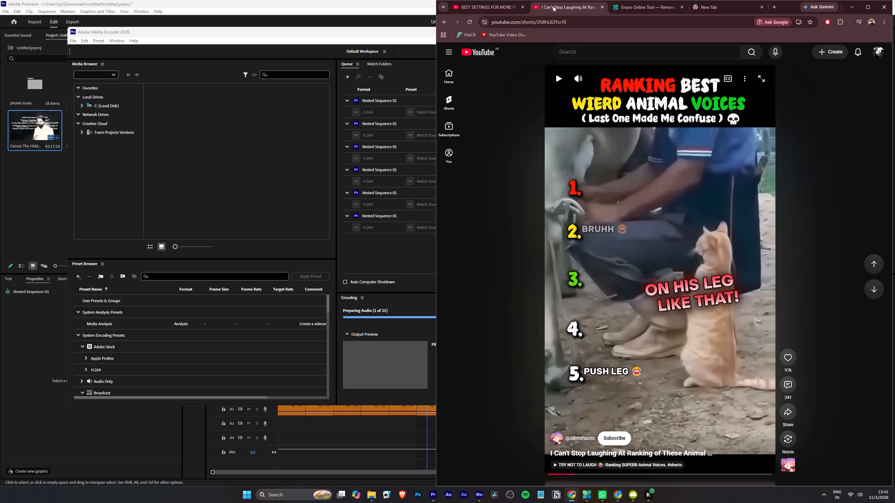
pyautogui.click(579, 167)
pyautogui.scroll(-3, 578, 168)
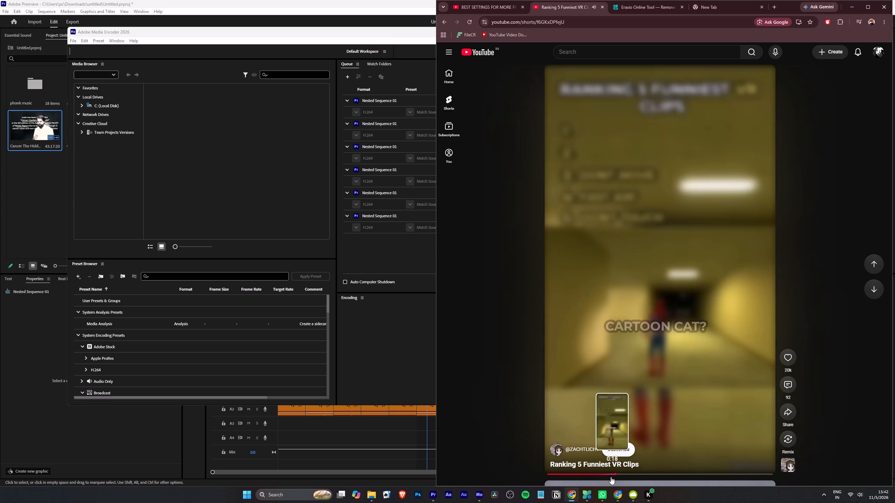
pyautogui.click(604, 475)
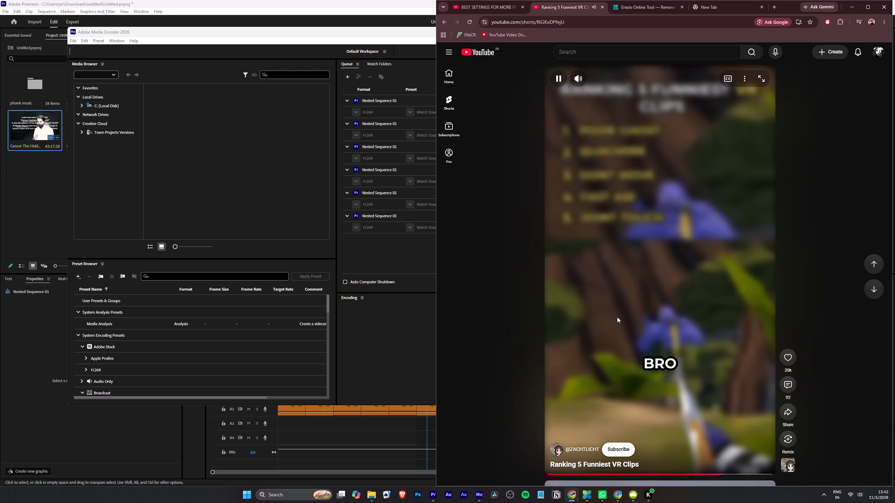
pyautogui.scroll(-4, 612, 318)
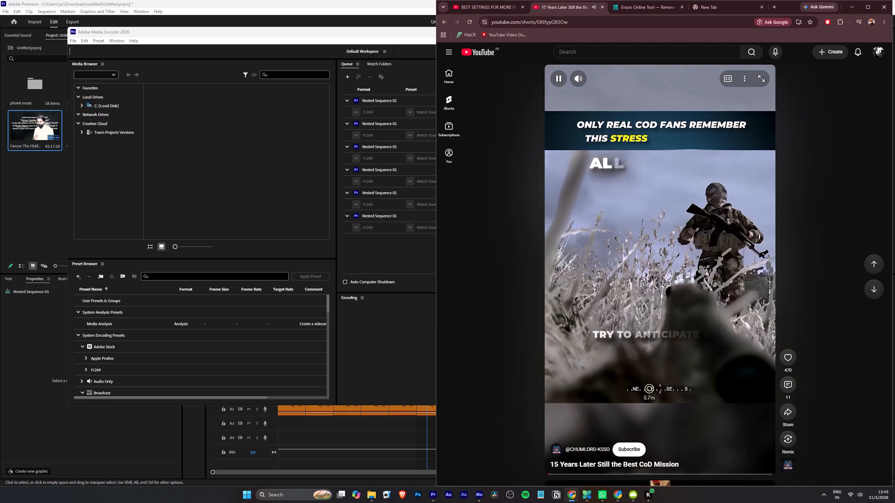
pyautogui.scroll(-4, 629, 305)
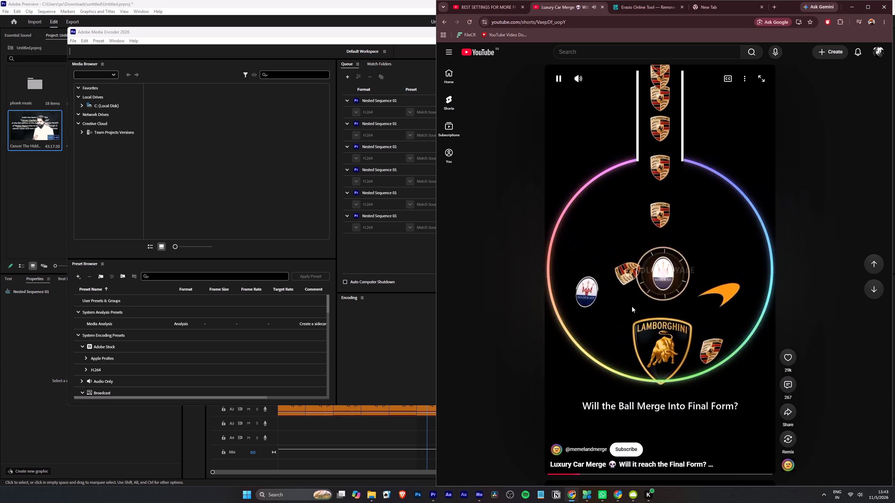
pyautogui.click(632, 306)
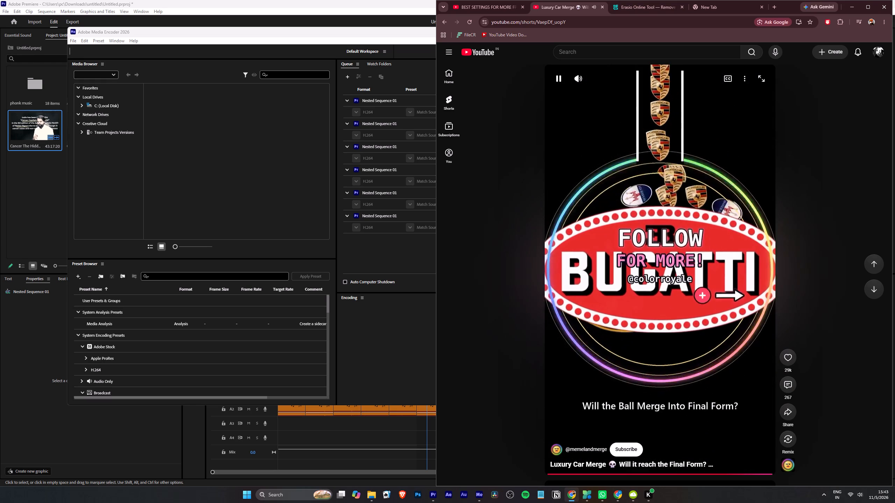
# Open the Memeland channel and skim its England Football, F1 Car and iPhone Merge Shorts towards their endings.
pyautogui.click(598, 447)
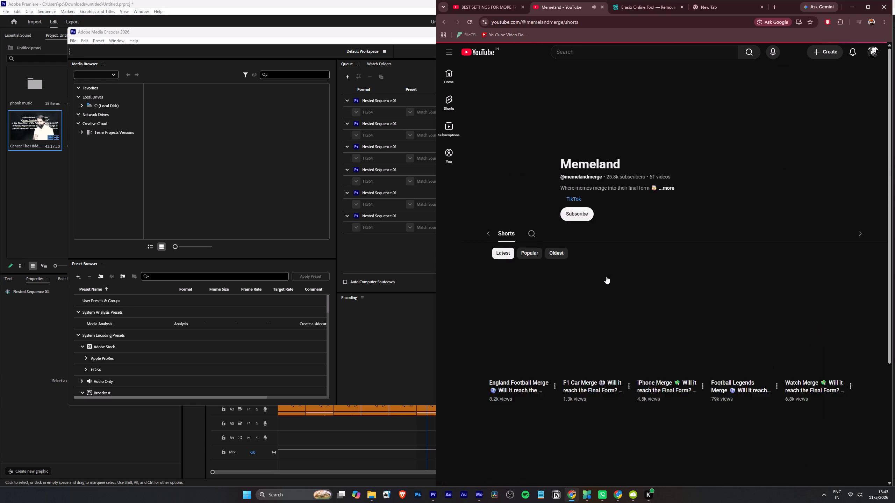
pyautogui.click(518, 276)
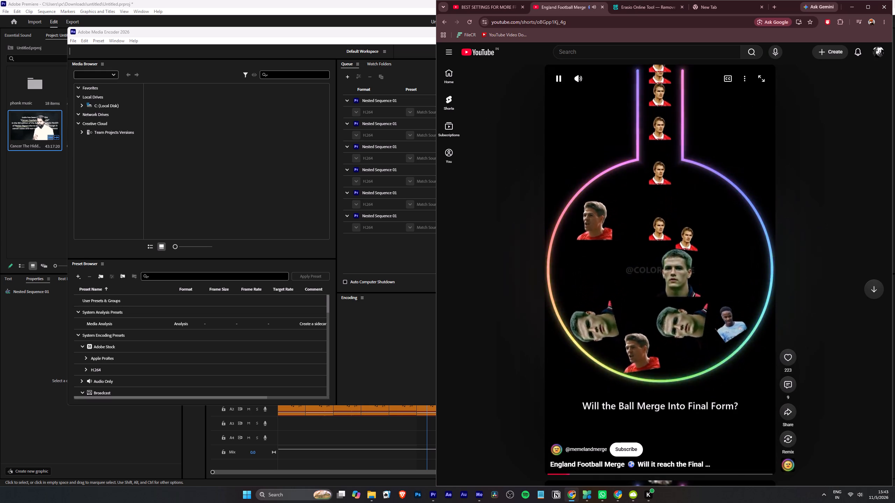
pyautogui.click(580, 341)
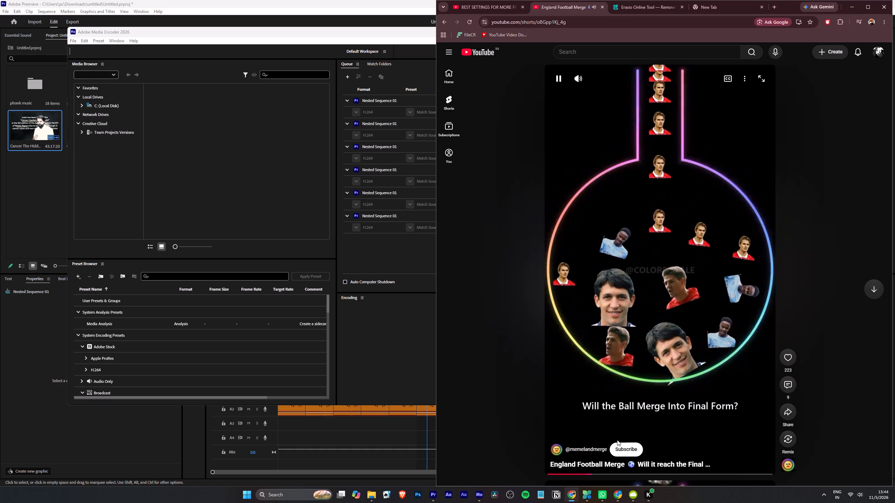
pyautogui.click(686, 474)
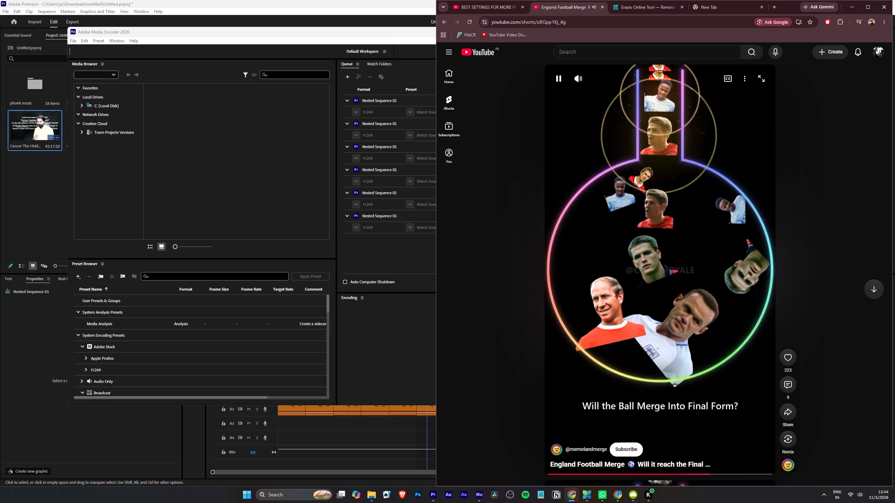
pyautogui.click(741, 473)
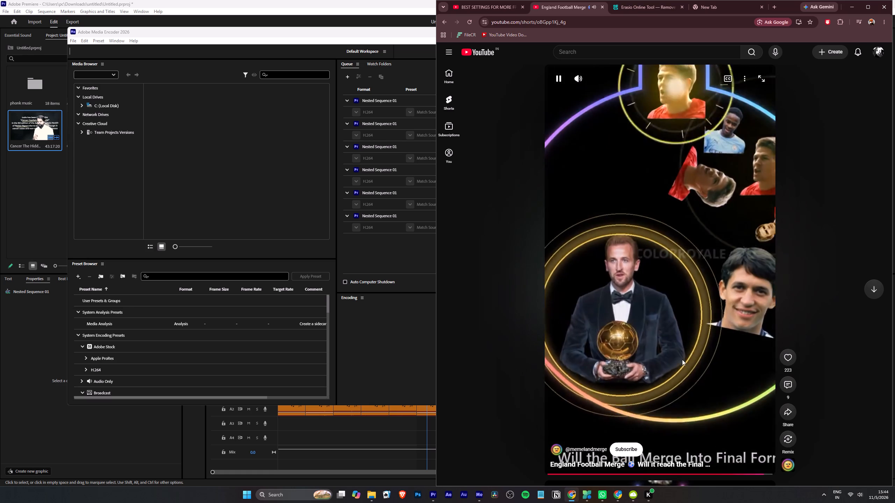
pyautogui.scroll(-7, 703, 291)
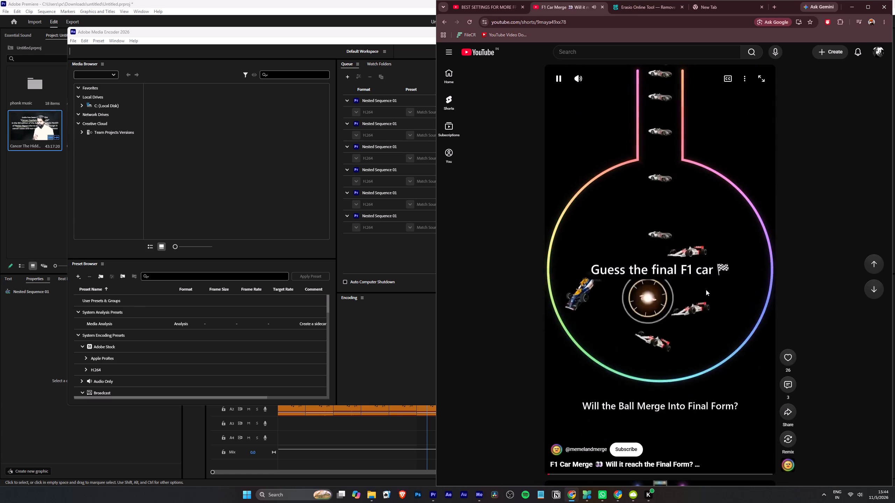
pyautogui.click(714, 475)
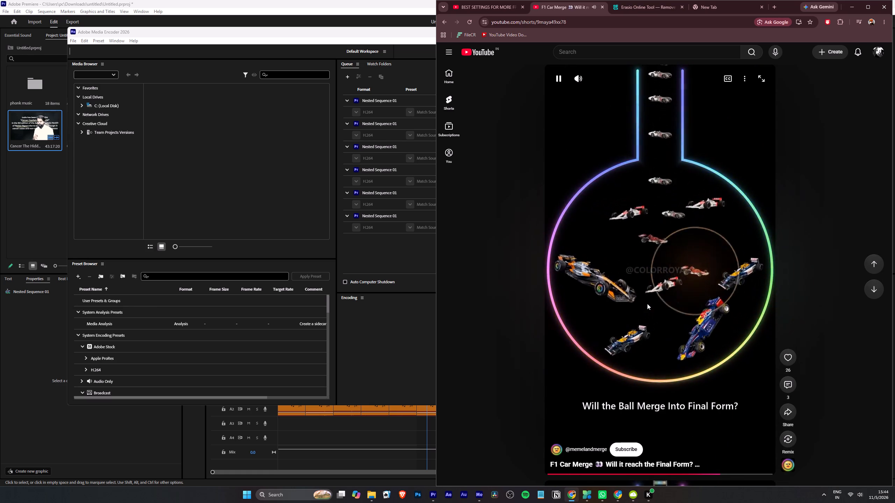
pyautogui.click(753, 474)
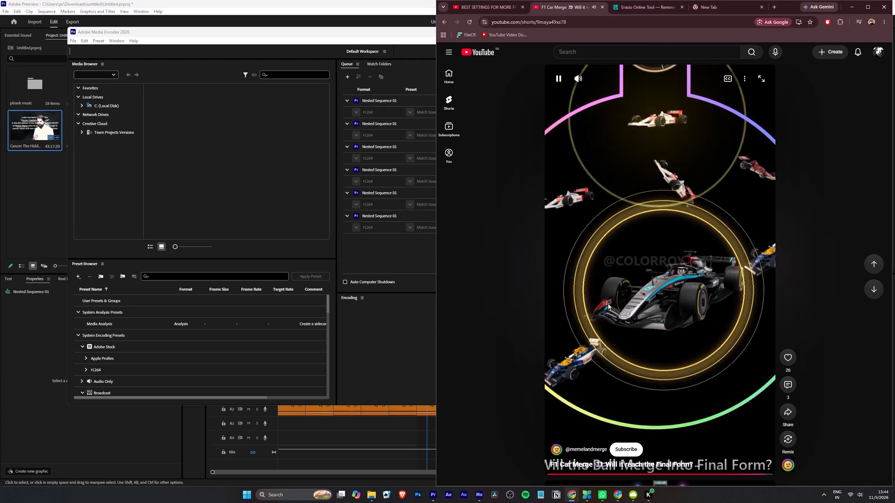
pyautogui.scroll(-6, 591, 274)
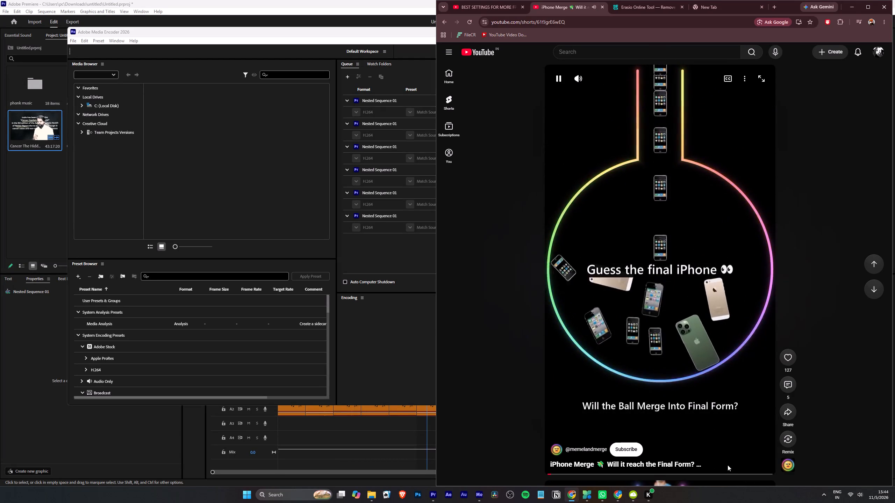
pyautogui.click(721, 474)
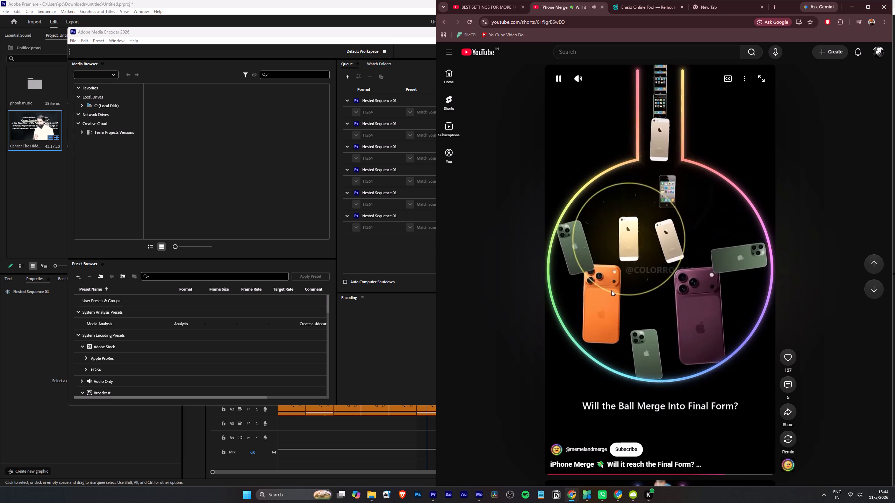
pyautogui.click(626, 304)
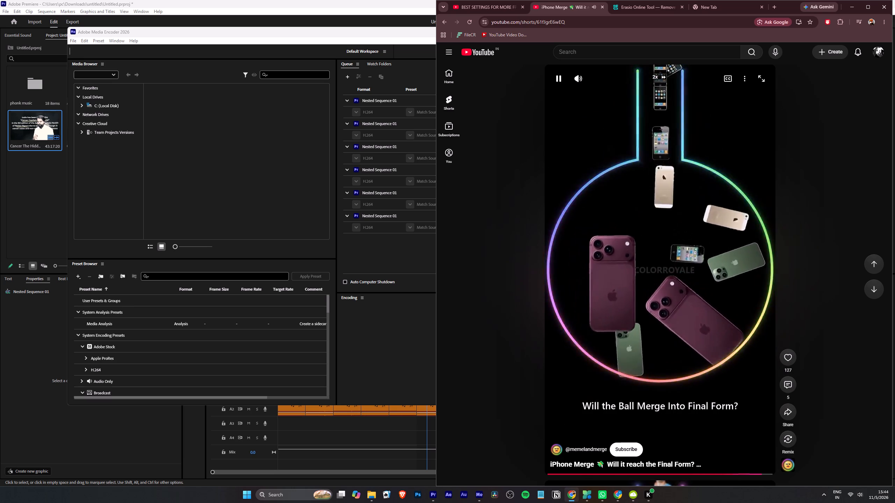
# Skim Memeland's Football Legends, Watch and Boxing Merge Shorts towards their endings, moving on to F1 Merge.
pyautogui.scroll(-5, 626, 304)
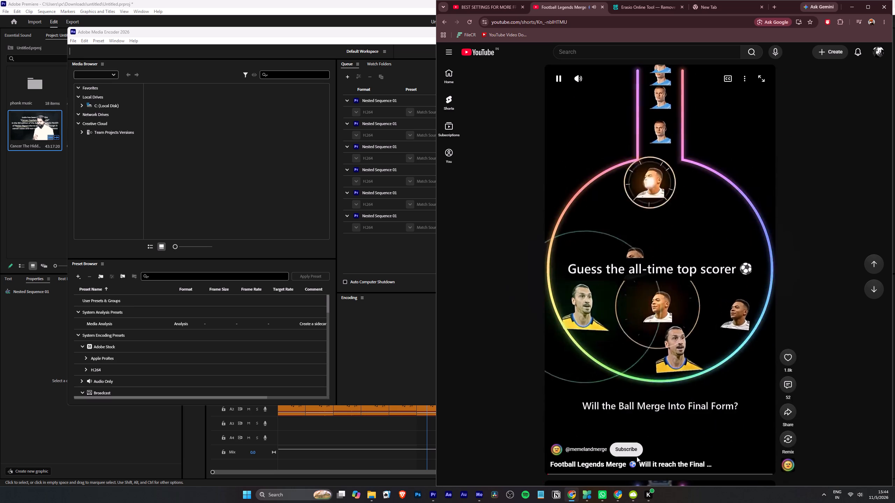
pyautogui.click(724, 471)
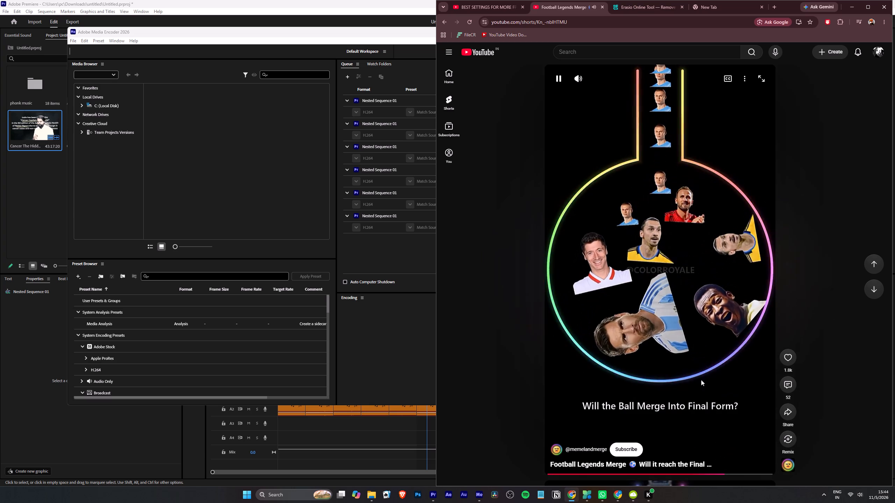
pyautogui.click(738, 471)
pyautogui.click(685, 299)
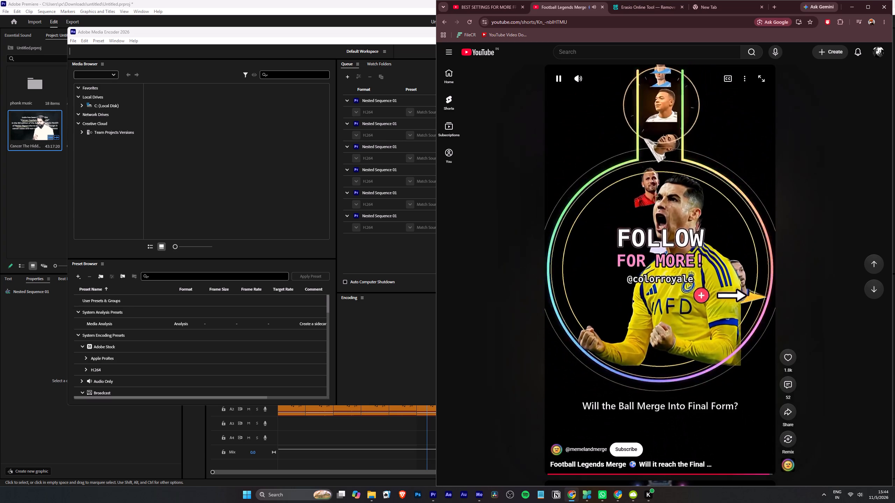
pyautogui.scroll(-7, 685, 299)
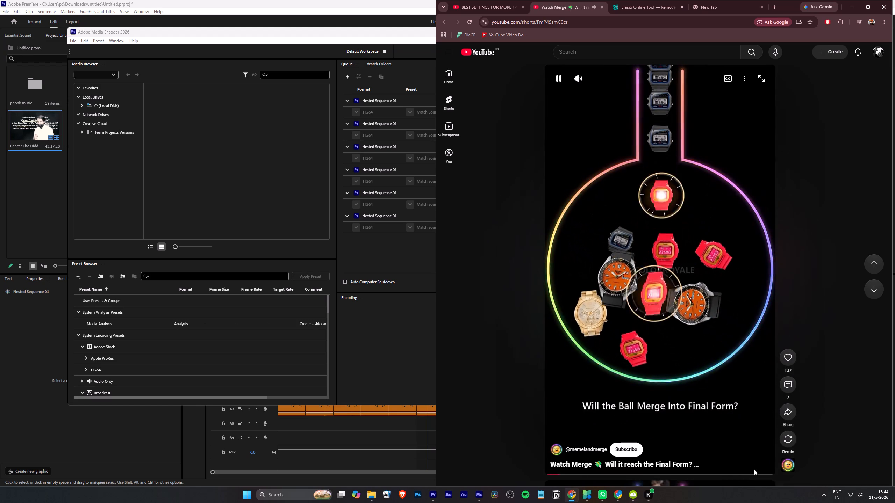
pyautogui.moveTo(728, 480); pyautogui.dragTo(739, 474)
pyautogui.click(739, 474)
pyautogui.click(662, 239)
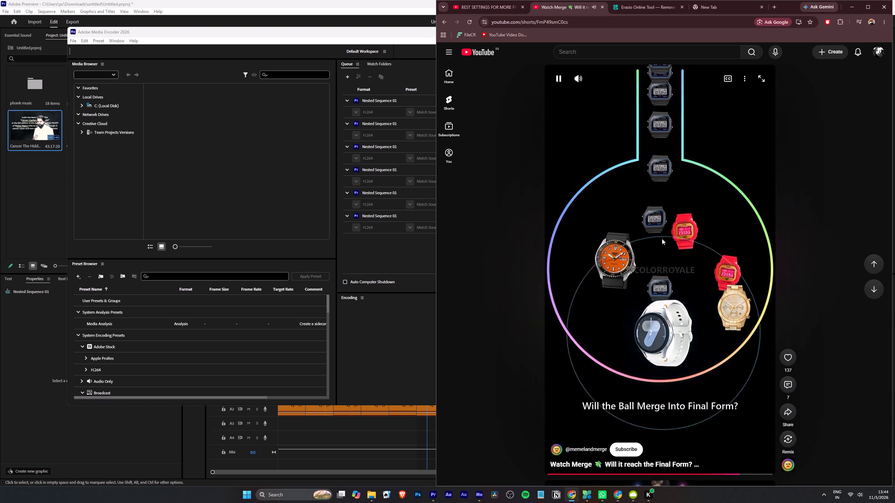
pyautogui.click(663, 283)
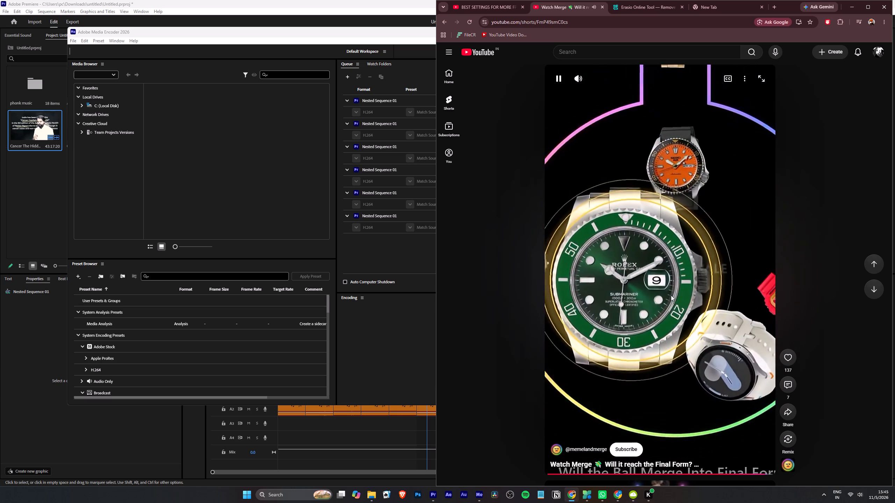
pyautogui.scroll(-6, 663, 295)
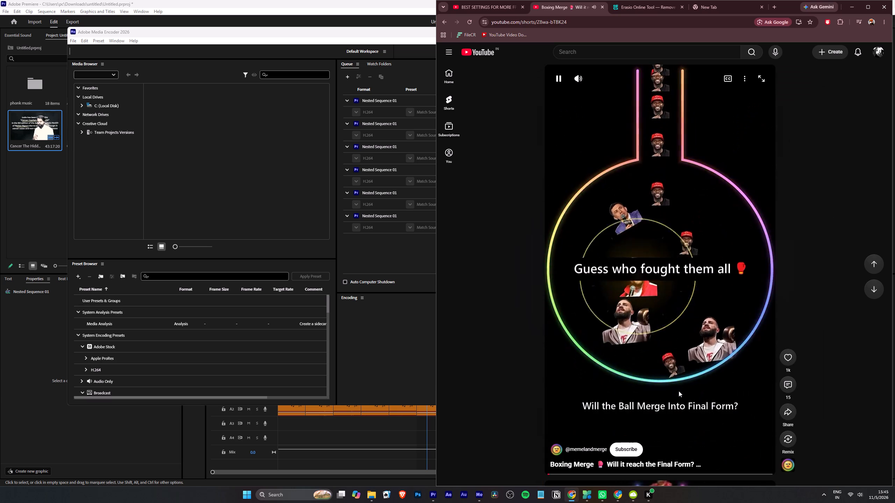
pyautogui.click(726, 476)
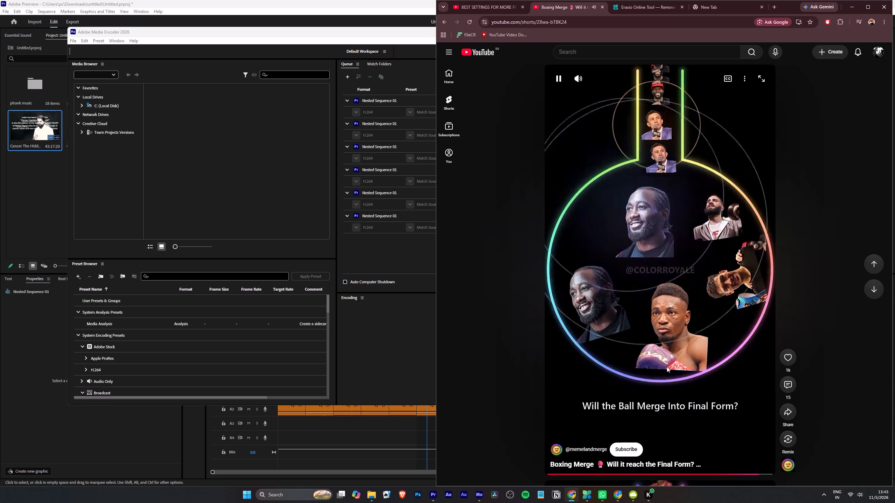
pyautogui.scroll(-6, 667, 366)
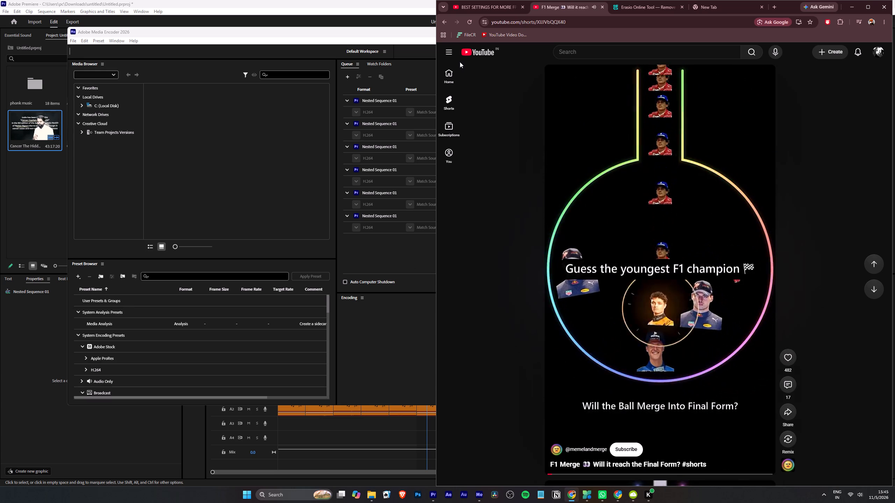
# Go to the YouTube home feed and view the stir fried fish with vegetable recipe Short, pausing it.
pyautogui.click(453, 72)
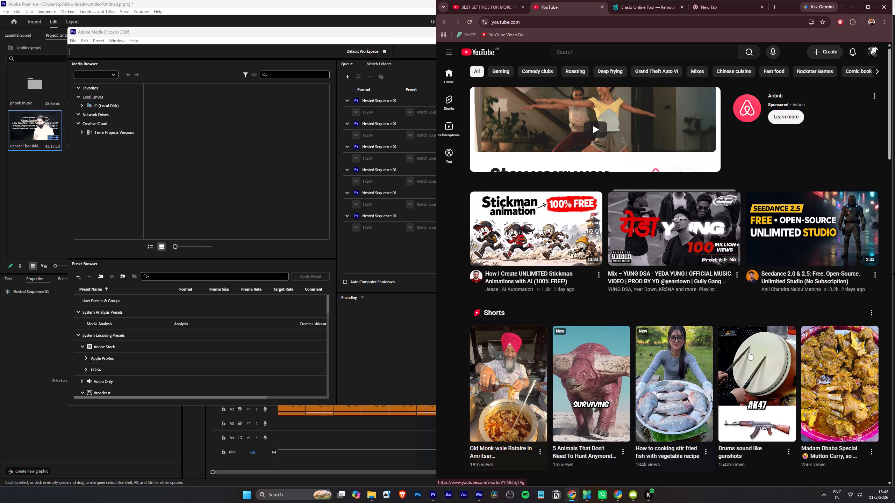
pyautogui.click(661, 366)
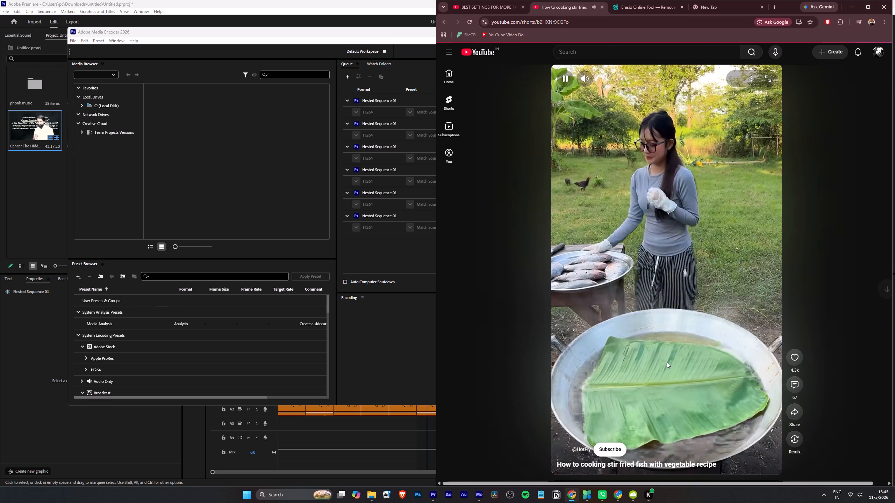
pyautogui.click(667, 362)
# Switch to Adobe Premiere, save the Untitled project and close the program.
pyautogui.click(187, 0)
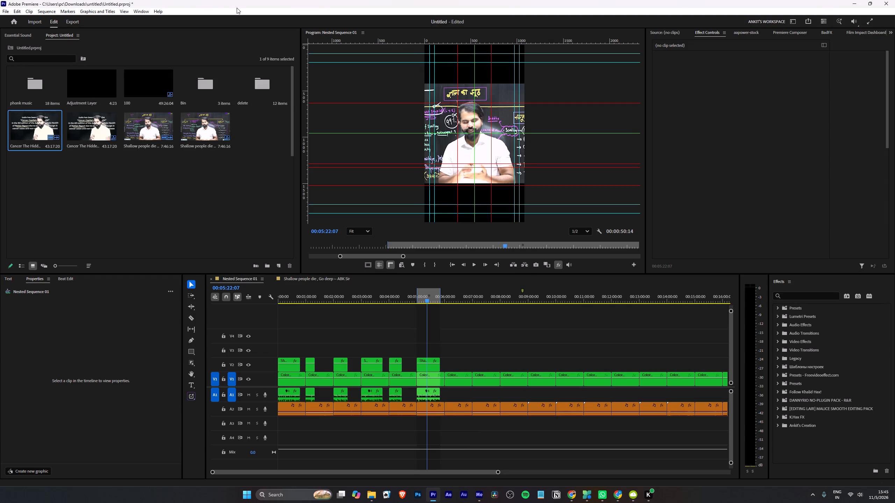
pyautogui.hotkey('ctrl', 's')
pyautogui.click(894, 0)
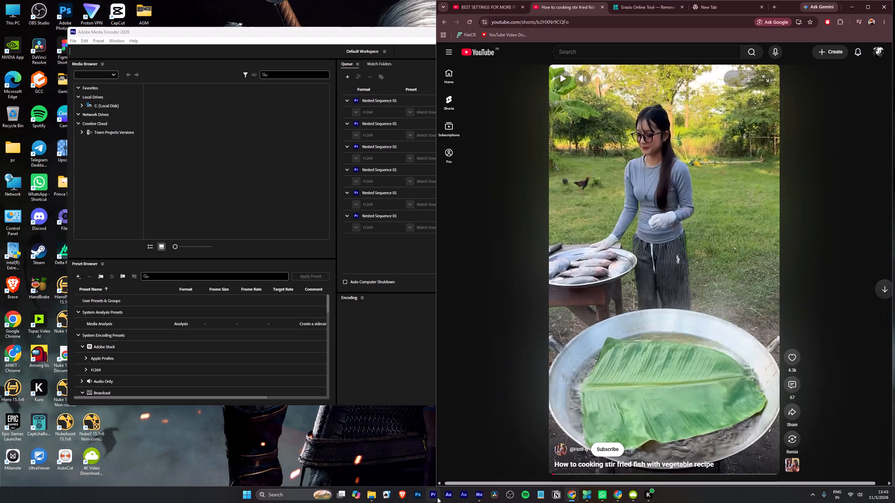
# Switch to Adobe Media Encoder and close it, then resume the paused recipe Short.
pyautogui.click(478, 499)
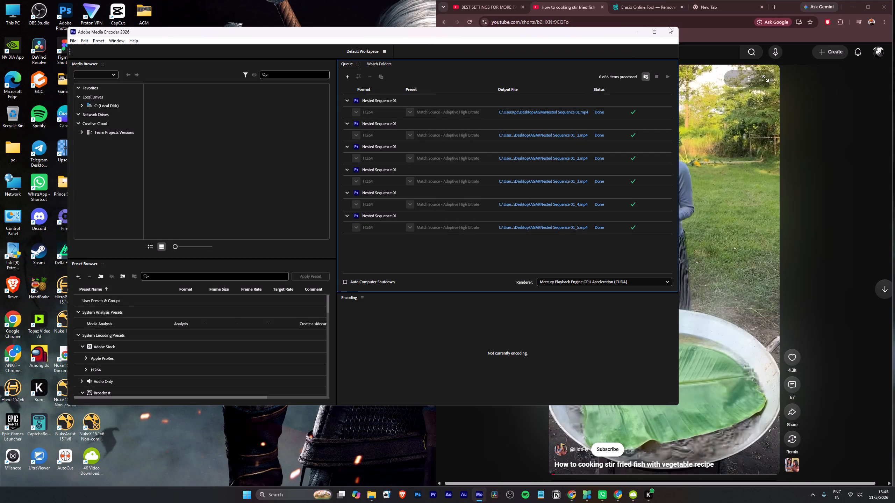
pyautogui.click(669, 27)
pyautogui.click(697, 277)
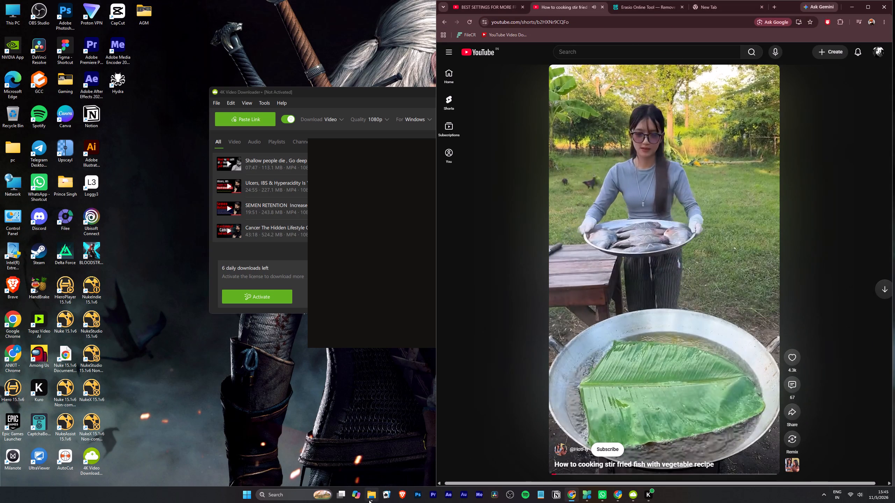
# Open the AGM folder in File Explorer and copy the name of the "Shallow people die , Go deep – ABK Sir" folder.
pyautogui.click(369, 500)
pyautogui.moveTo(567, 73); pyautogui.dragTo(235, 76)
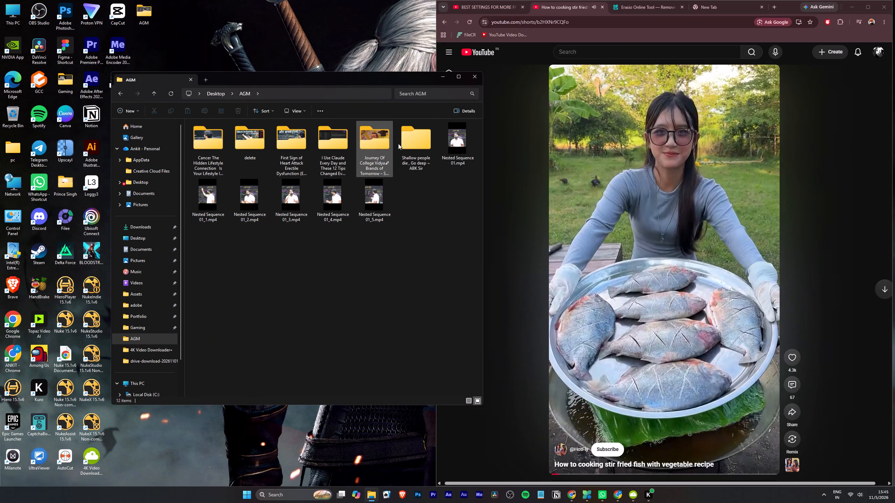
pyautogui.click(425, 138)
pyautogui.press('F2')
pyautogui.hotkey('ctrl', 'c')
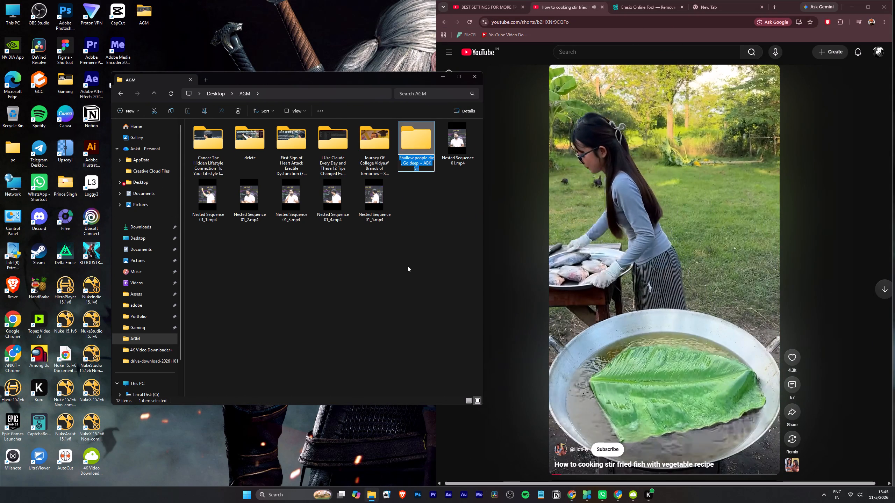
pyautogui.click(408, 283)
# Move the six exported Nested Sequence 01 videos into the "Shallow people die , Go deep – ABK Sir" folder.
pyautogui.click(441, 157)
pyautogui.keyDown('shift'); pyautogui.click(376, 199); pyautogui.keyUp('shift')
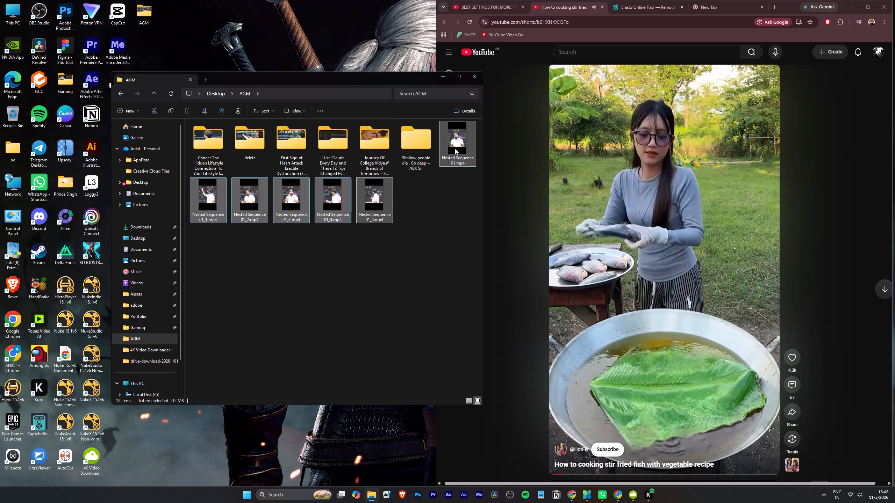
pyautogui.moveTo(455, 148); pyautogui.dragTo(423, 146)
# Batch-rename all six videos inside the "Shallow people die" folder with the copied name "Shallow people die , Go deep – ABK Sir".
pyautogui.doubleClick(411, 141)
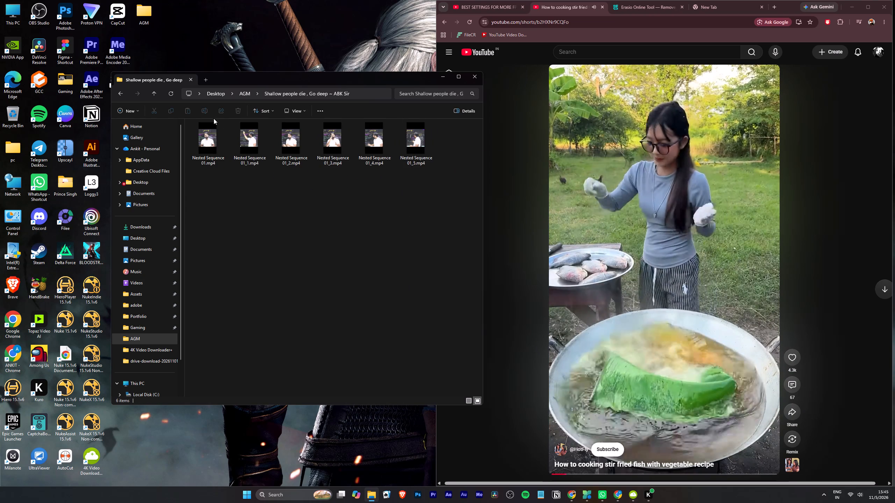
pyautogui.click(214, 140)
pyautogui.hotkey('ctrl', 'a')
pyautogui.press('F2')
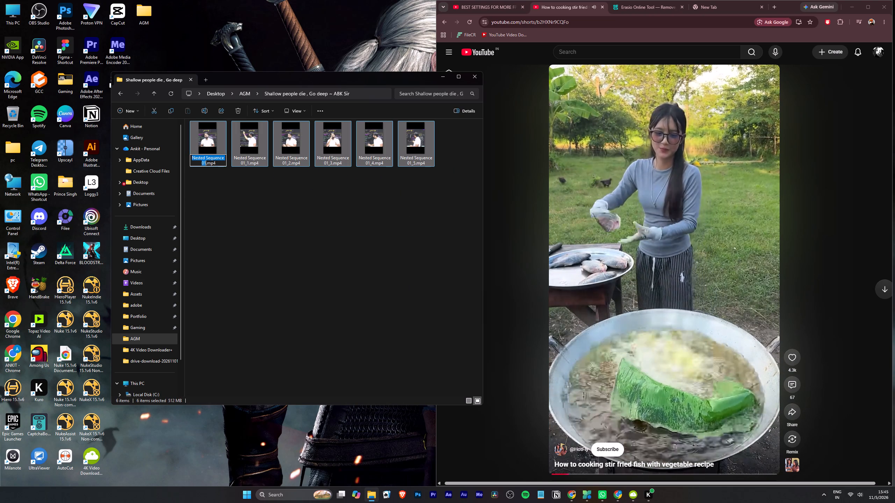
pyautogui.hotkey('ctrl', 'v')
pyautogui.click(244, 227)
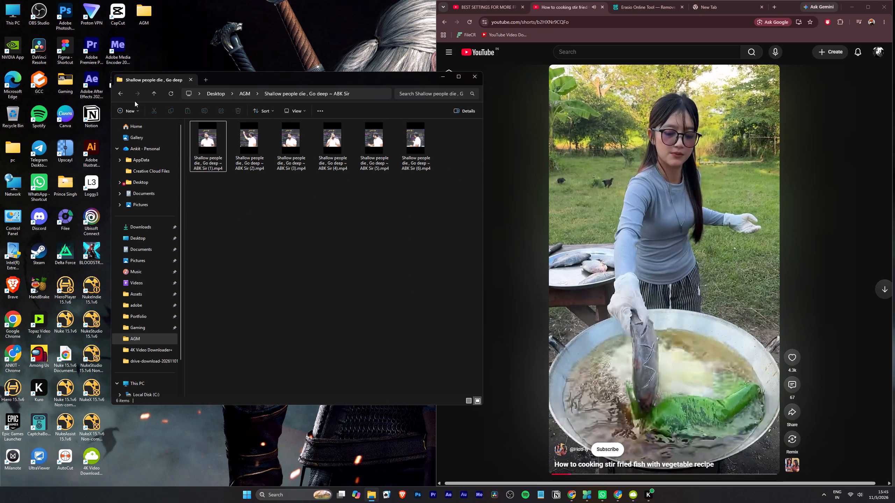
# Upload the "Shallow people die , Go deep – ABK Sir" folder from AGM to the Aarize Global Media (AGM) folder in Google Drive.
pyautogui.click(151, 95)
pyautogui.click(617, 495)
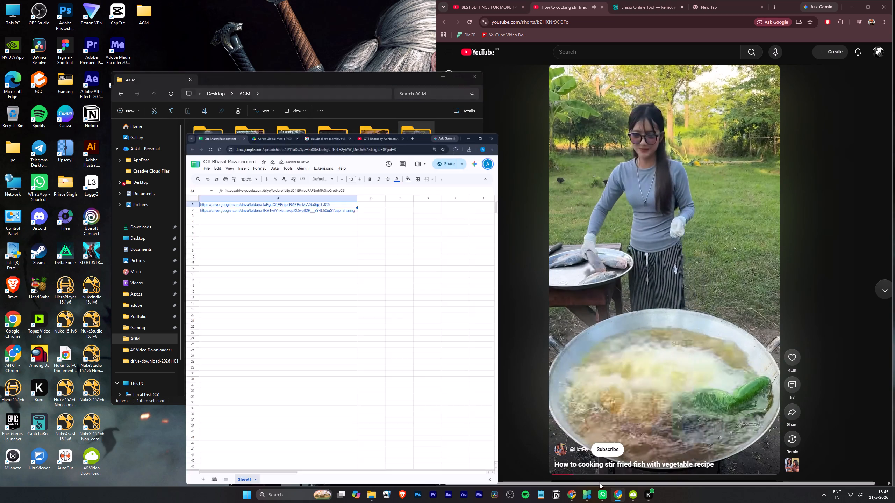
pyautogui.click(139, 6)
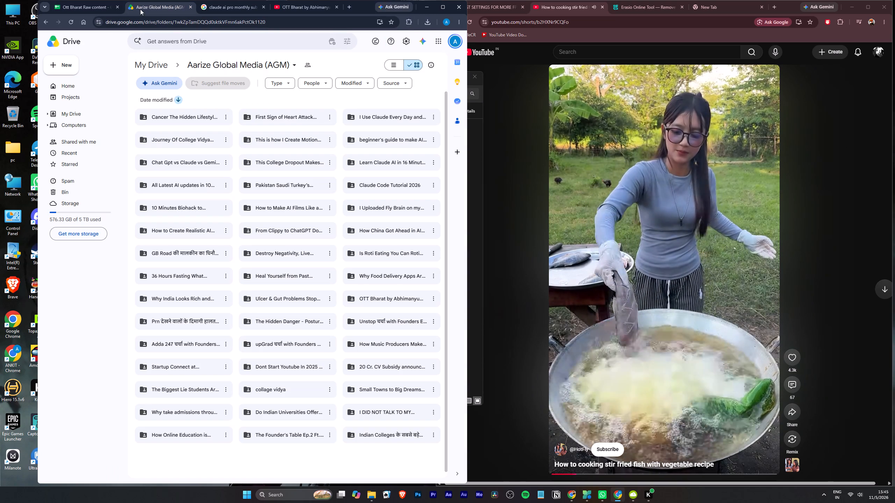
pyautogui.click(369, 496)
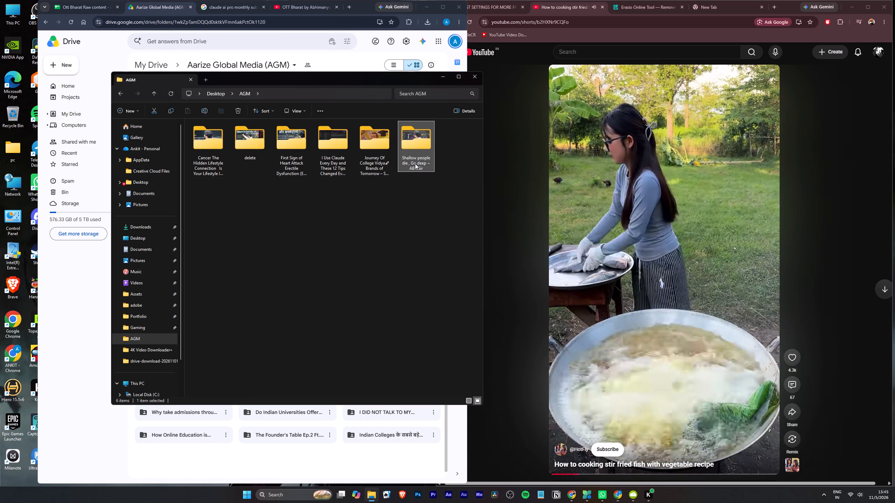
pyautogui.moveTo(402, 142); pyautogui.dragTo(225, 469)
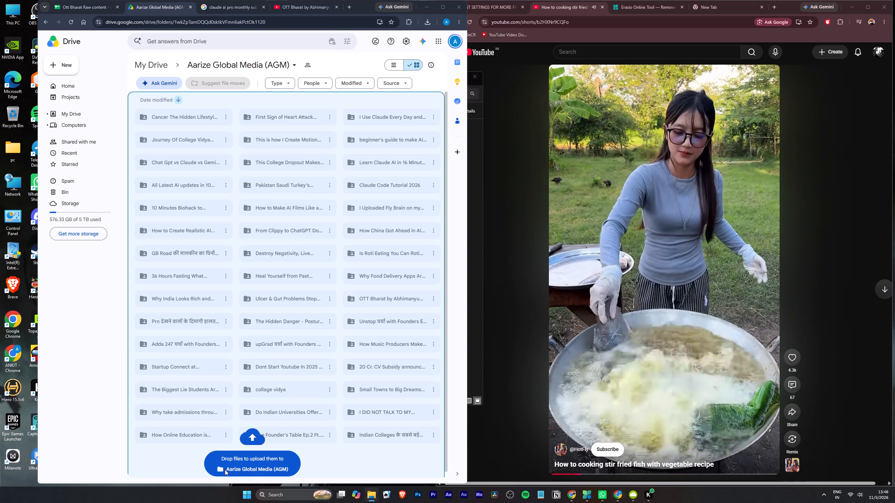
pyautogui.scroll(-12, 206, 347)
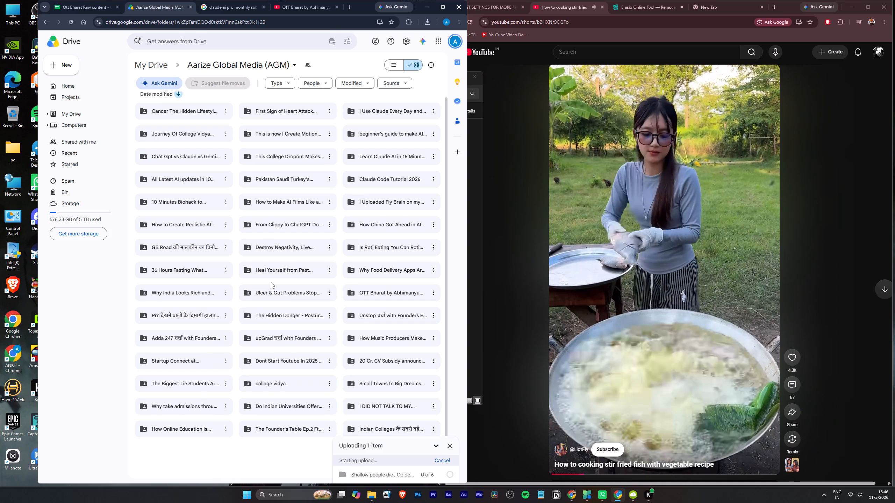
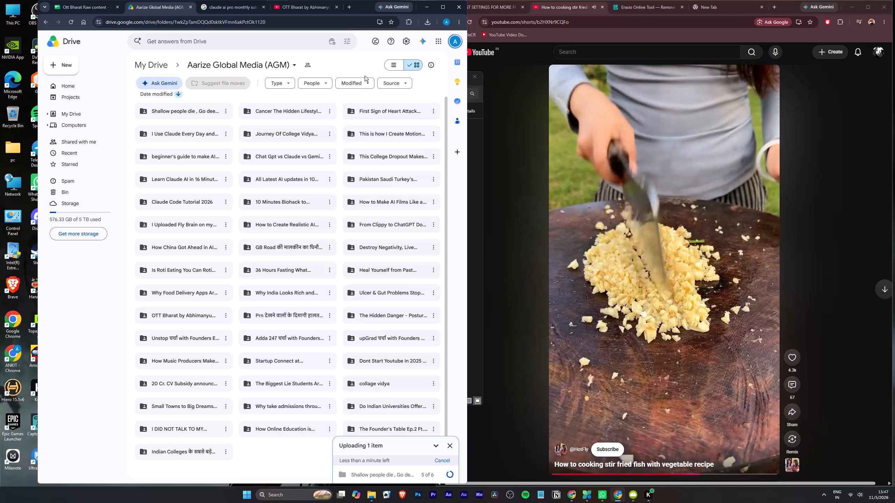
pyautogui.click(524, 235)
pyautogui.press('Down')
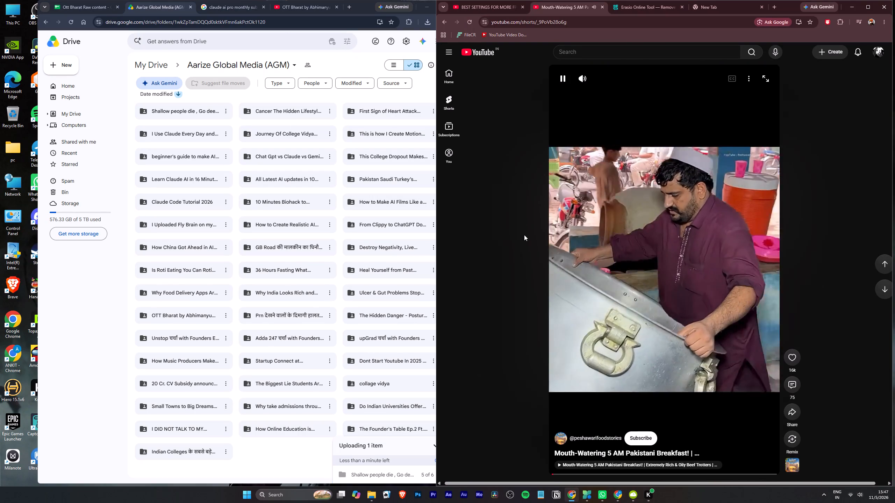
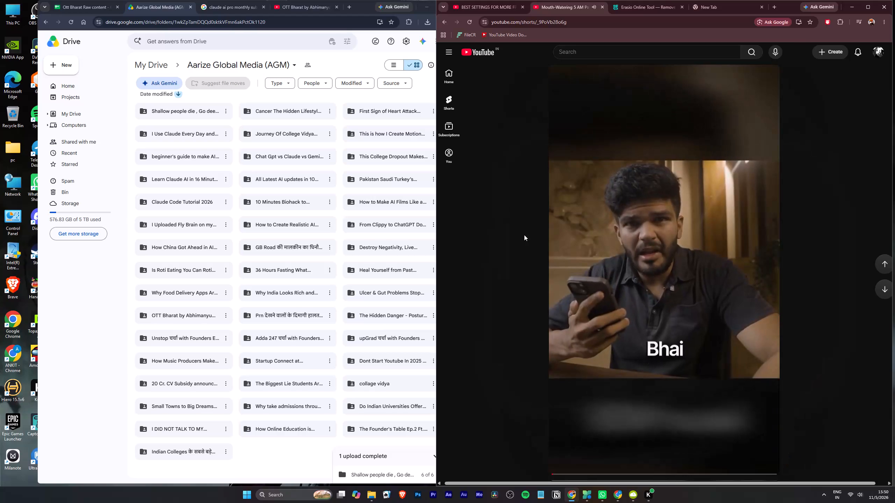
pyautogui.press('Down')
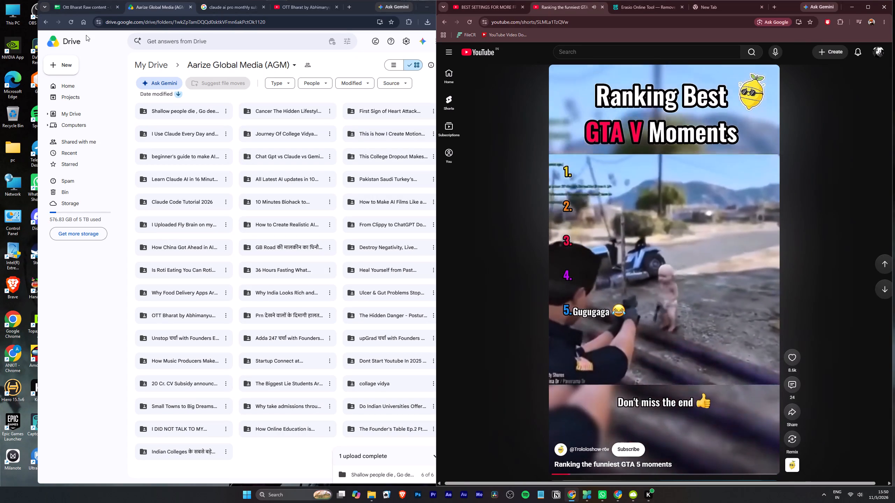
# Close the browser window showing the Aarize Global Media (AGM) Drive folder.
pyautogui.click(103, 50)
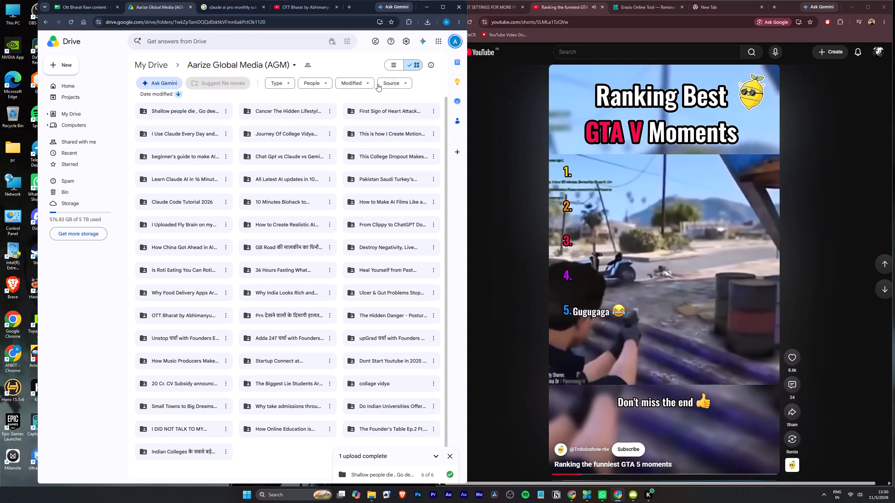
pyautogui.click(457, 9)
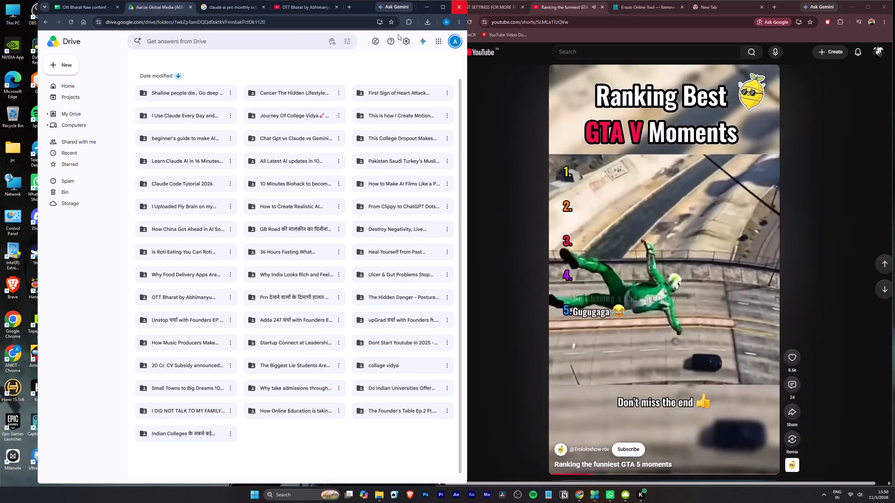
# Start the Delta Force game from its desktop shortcut.
pyautogui.doubleClick(72, 249)
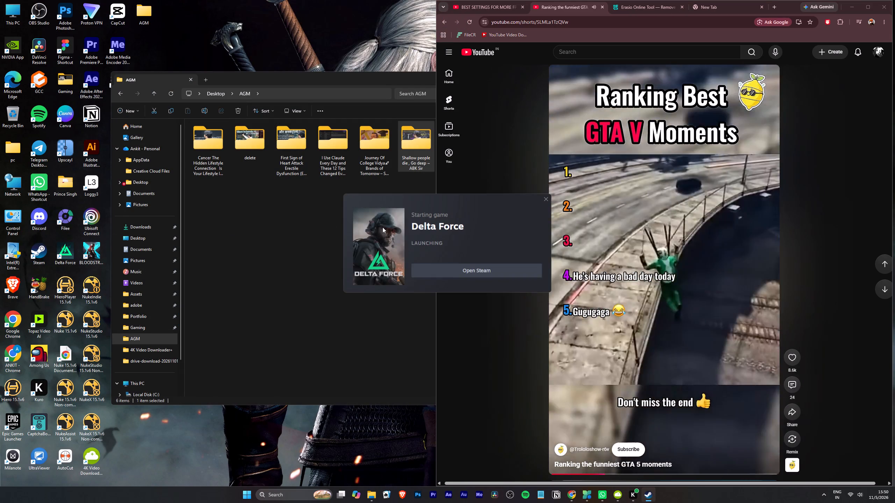
pyautogui.click(382, 227)
# Close the AGM folder window and the 4K Video Downloader+ window.
pyautogui.click(373, 94)
pyautogui.click(479, 73)
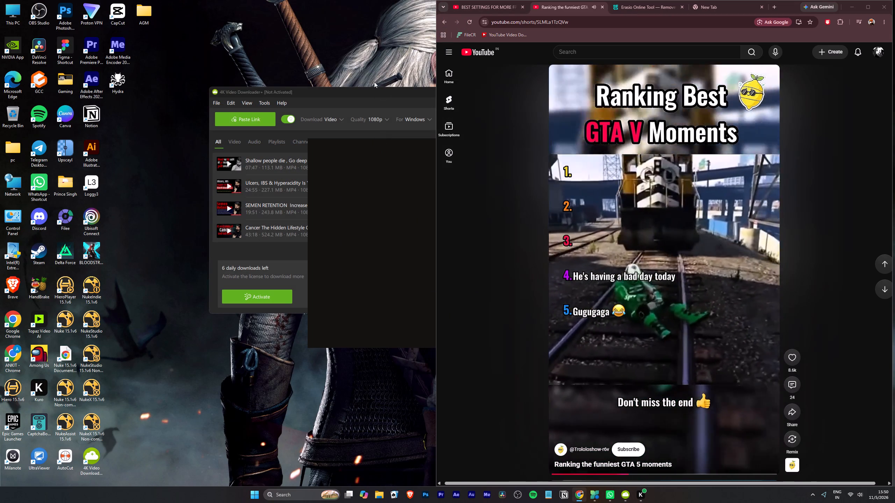
pyautogui.click(374, 82)
pyautogui.click(410, 89)
pyautogui.click(532, 90)
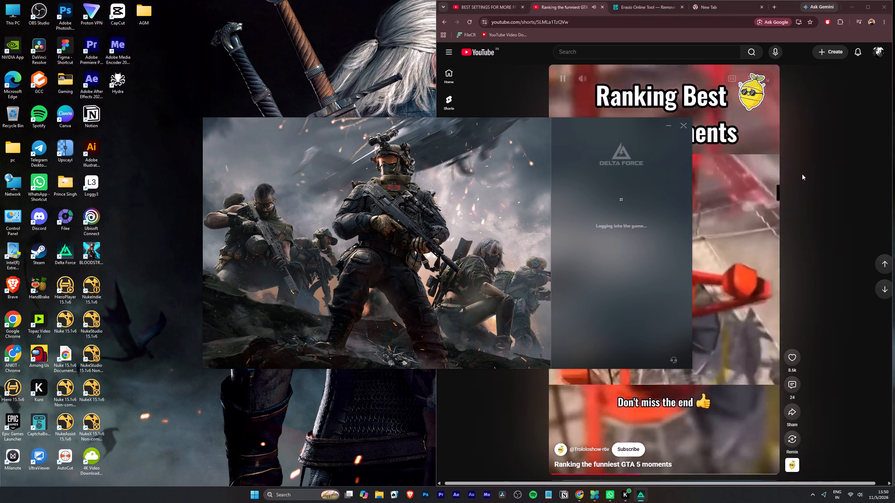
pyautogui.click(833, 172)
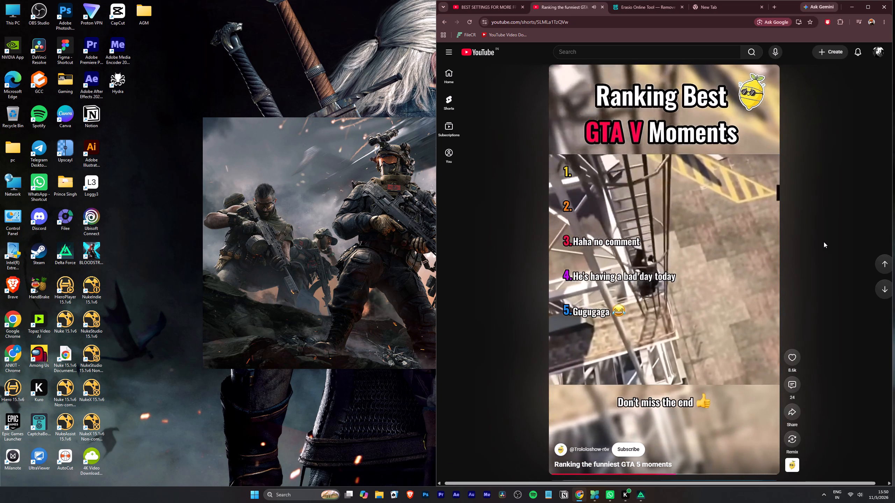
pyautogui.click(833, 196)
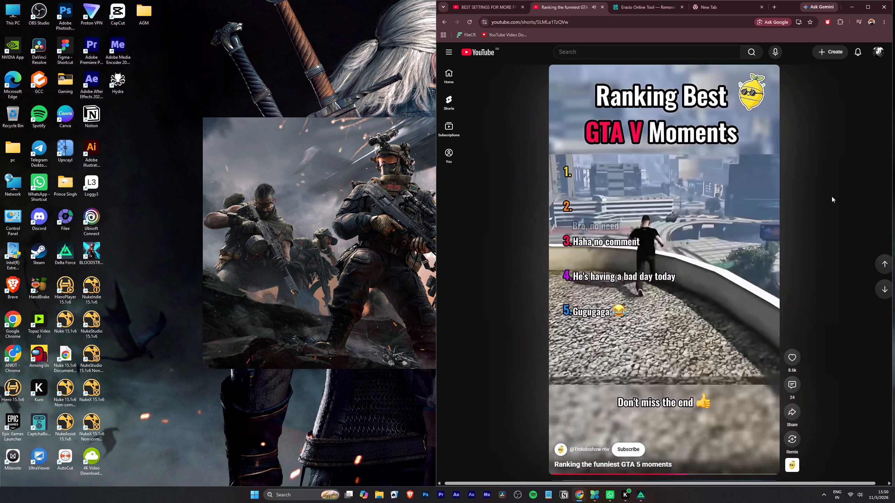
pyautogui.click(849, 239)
# Launch the game from the Delta Force launcher and return to the YouTube Shorts window.
pyautogui.click(400, 251)
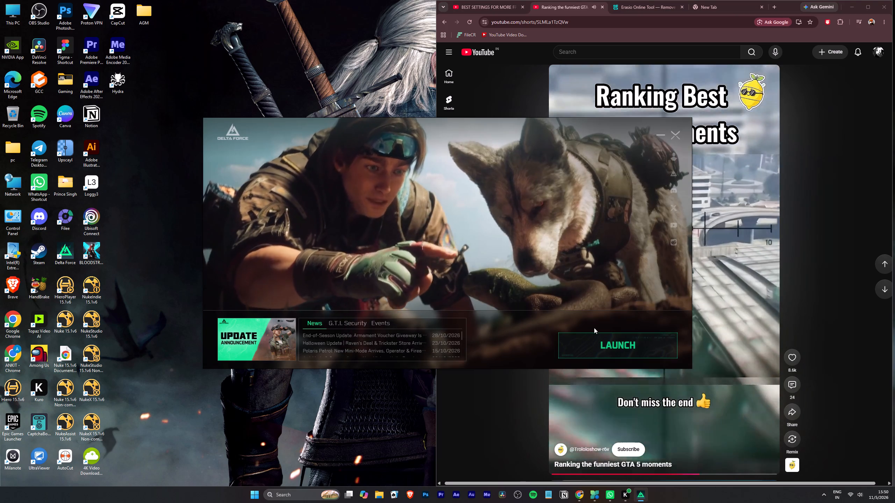
pyautogui.click(617, 341)
pyautogui.click(832, 192)
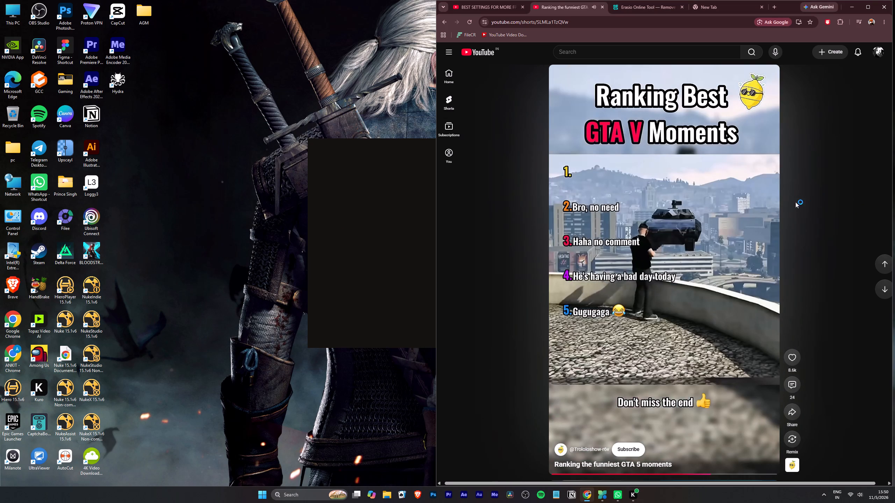